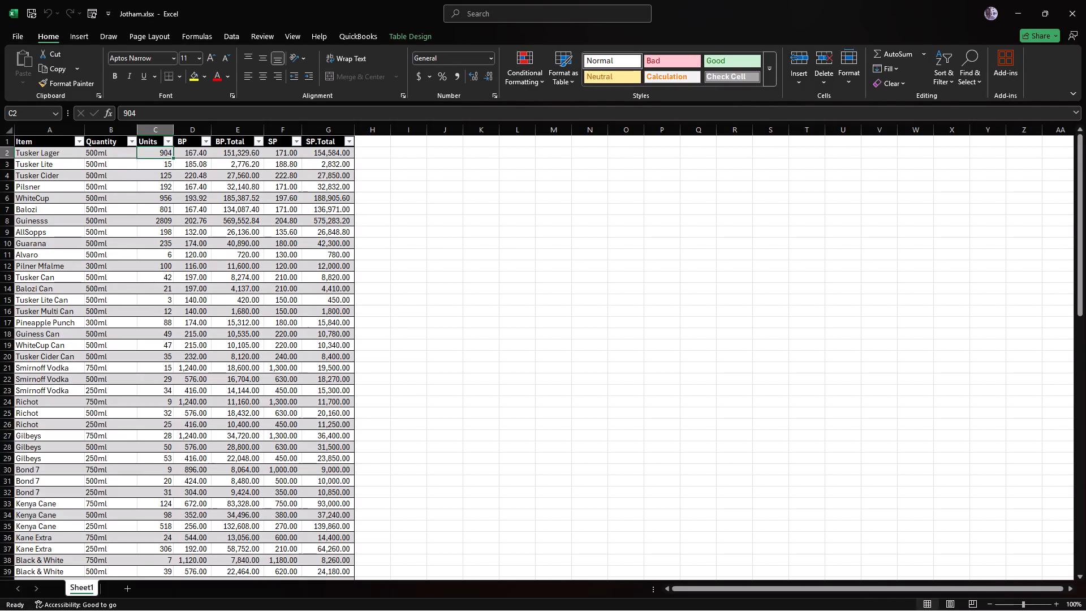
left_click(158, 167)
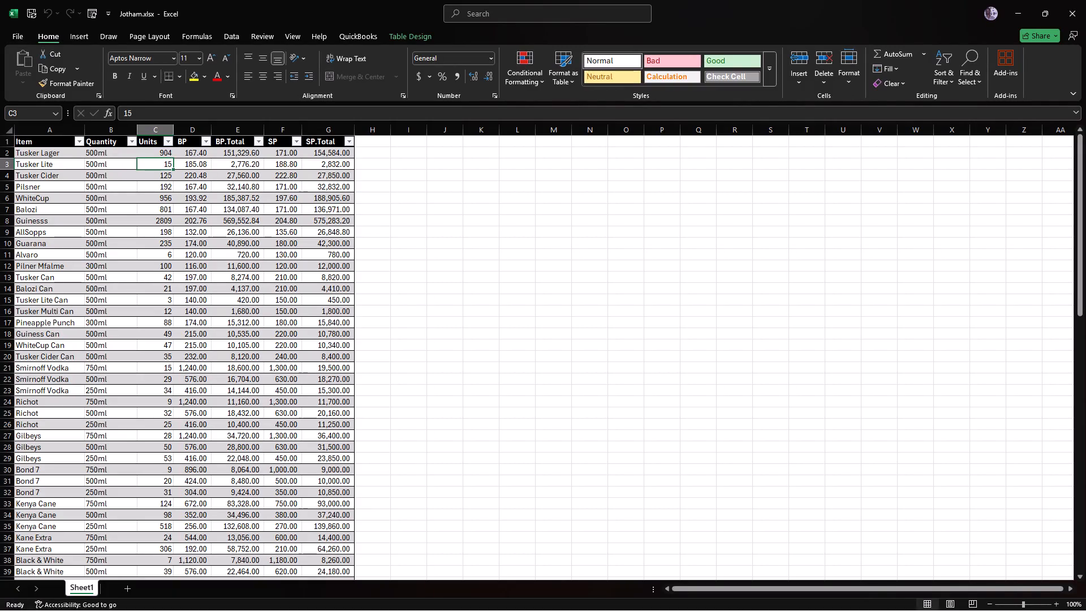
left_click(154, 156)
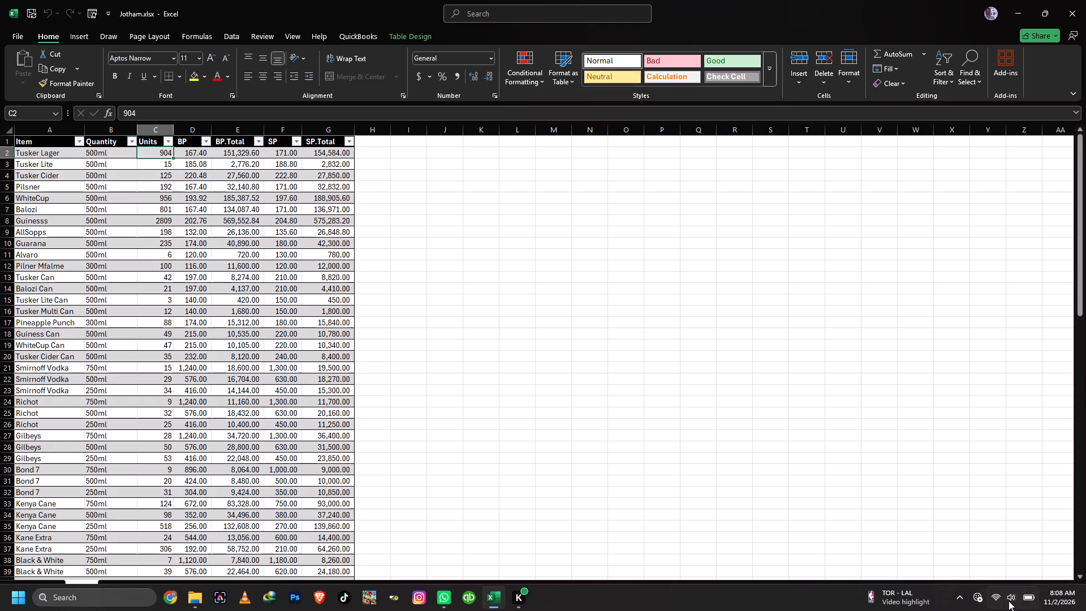
Lower the display brightness to its minimum in the Windows quick settings, and return to the Jotham.xlsx workbook.
left_click(1010, 600)
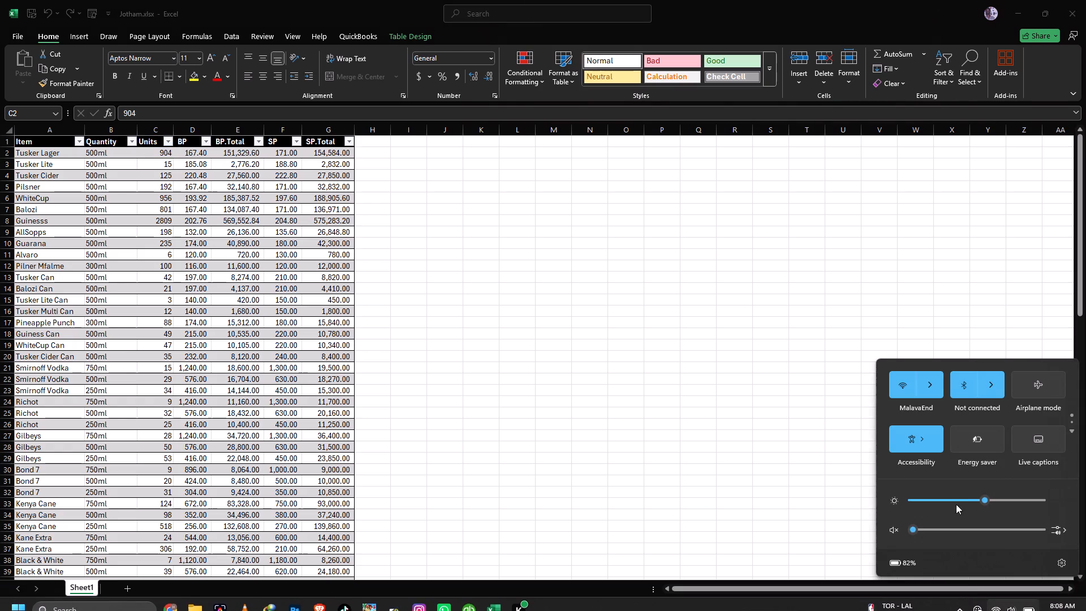
left_click(942, 499)
left_click_drag(942, 499, 928, 502)
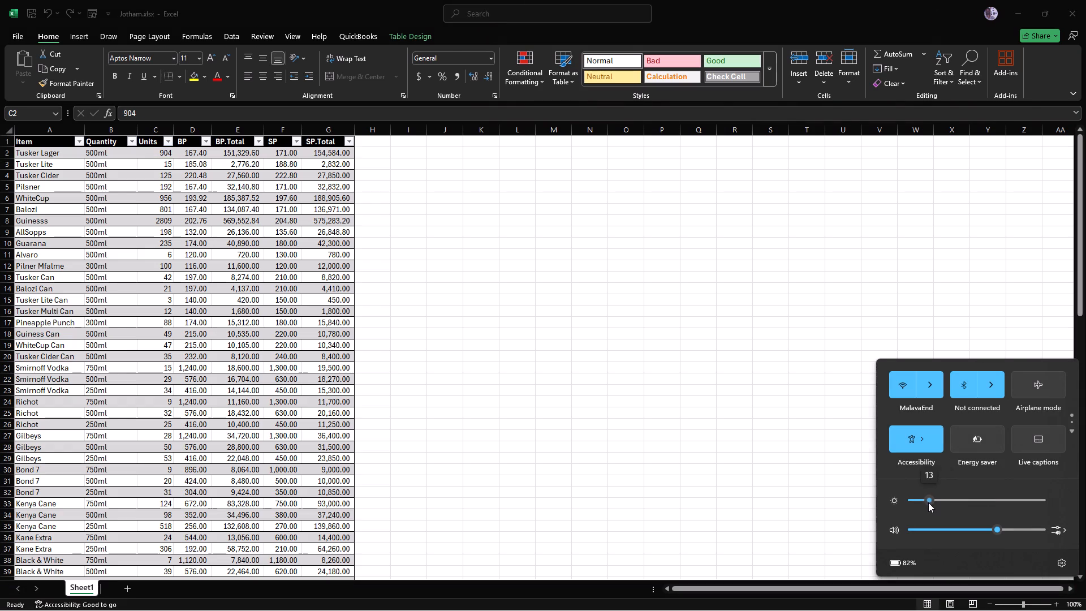
left_click_drag(928, 502, 923, 502)
left_click_drag(923, 502, 904, 504)
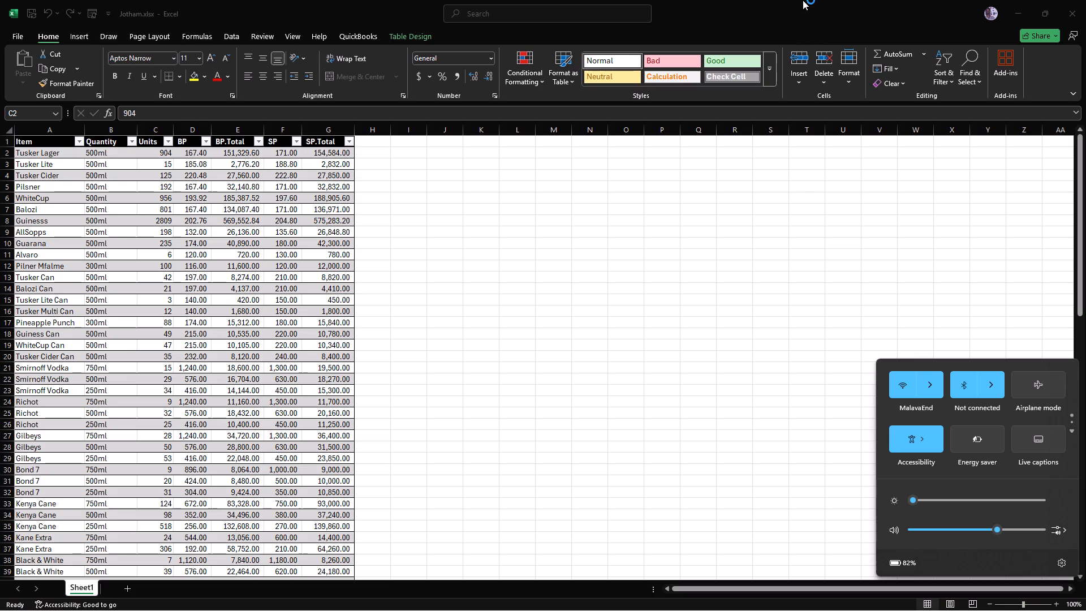
left_click(803, 0)
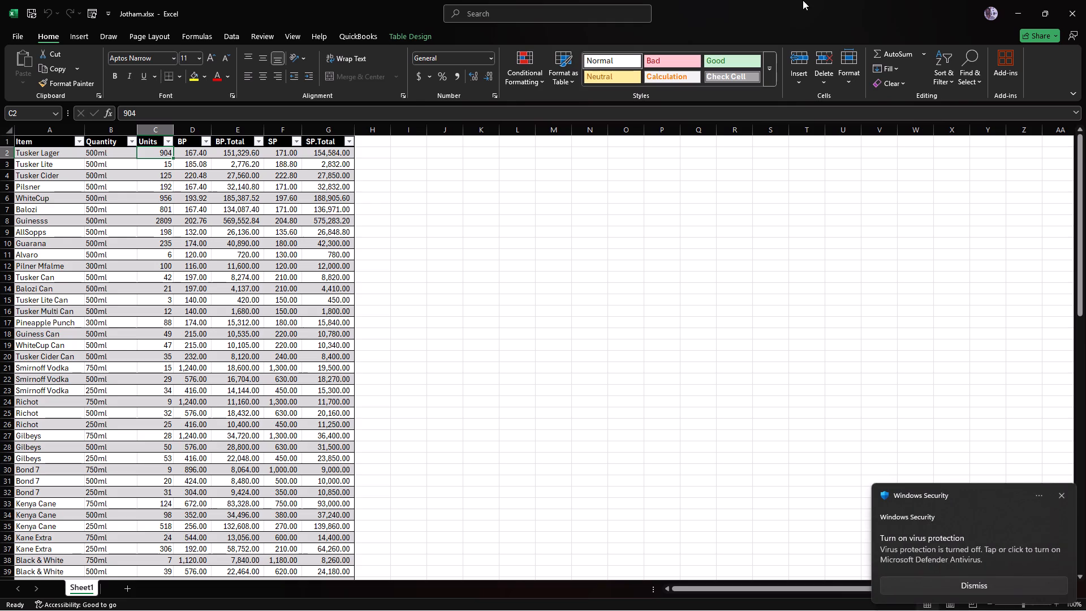
Dismiss the Windows Security notification about virus protection.
left_click(1061, 493)
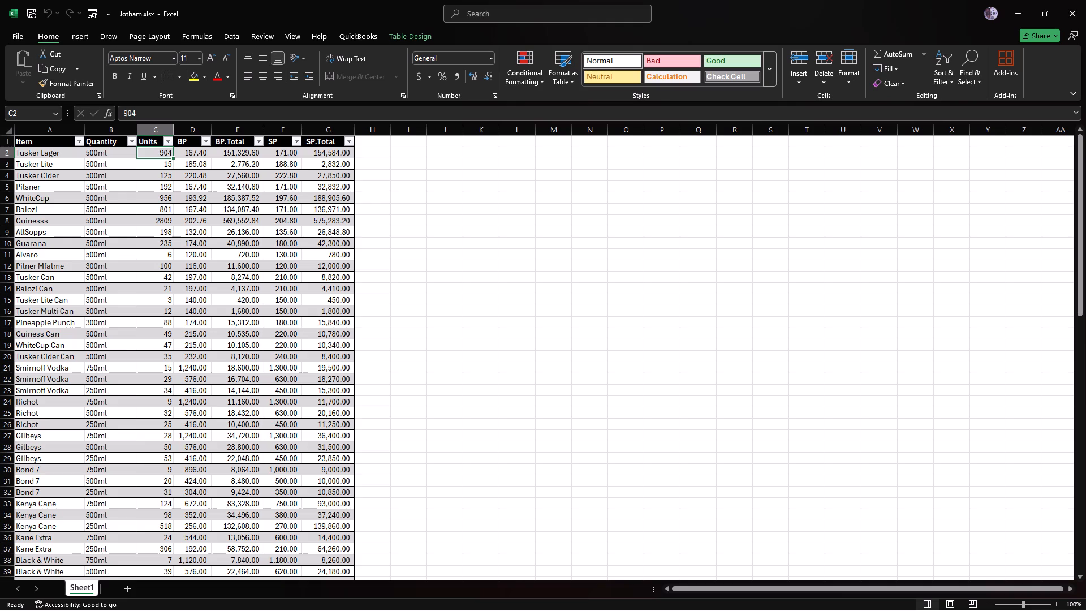
Update the Units column to 1143 for Tusker Lager, 150 for Tusker Cider and 411 for Pilsner.
type("11")
type("43")
left_click(137, 206)
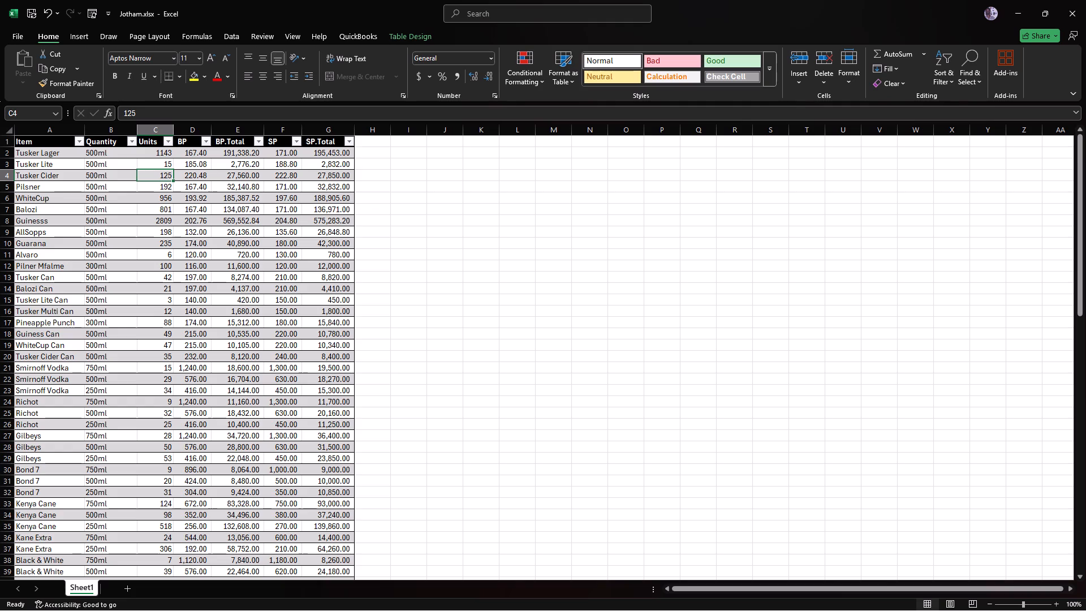
type("150")
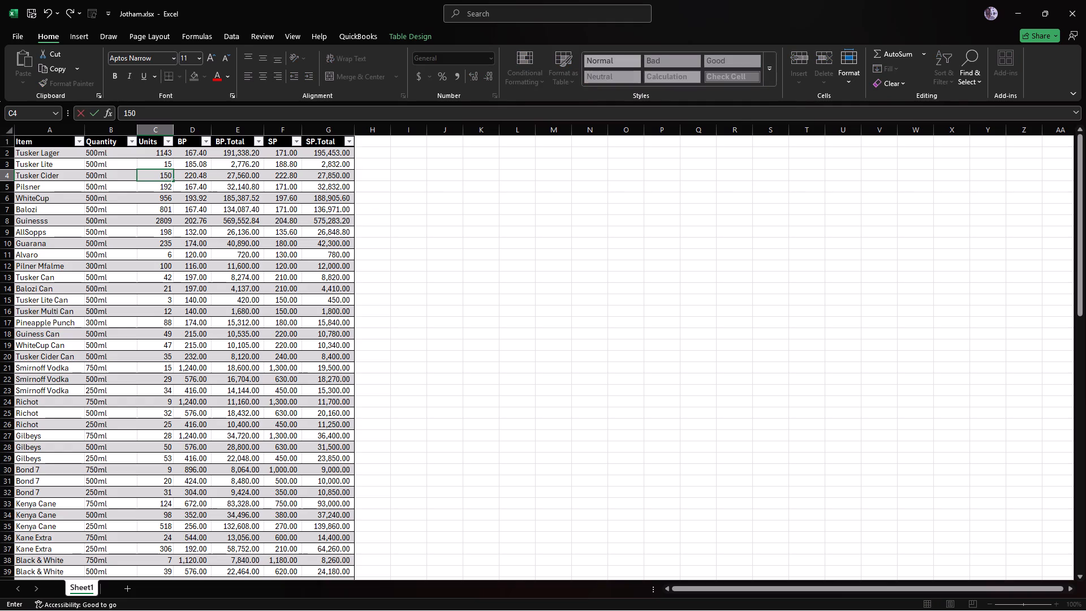
key("Return")
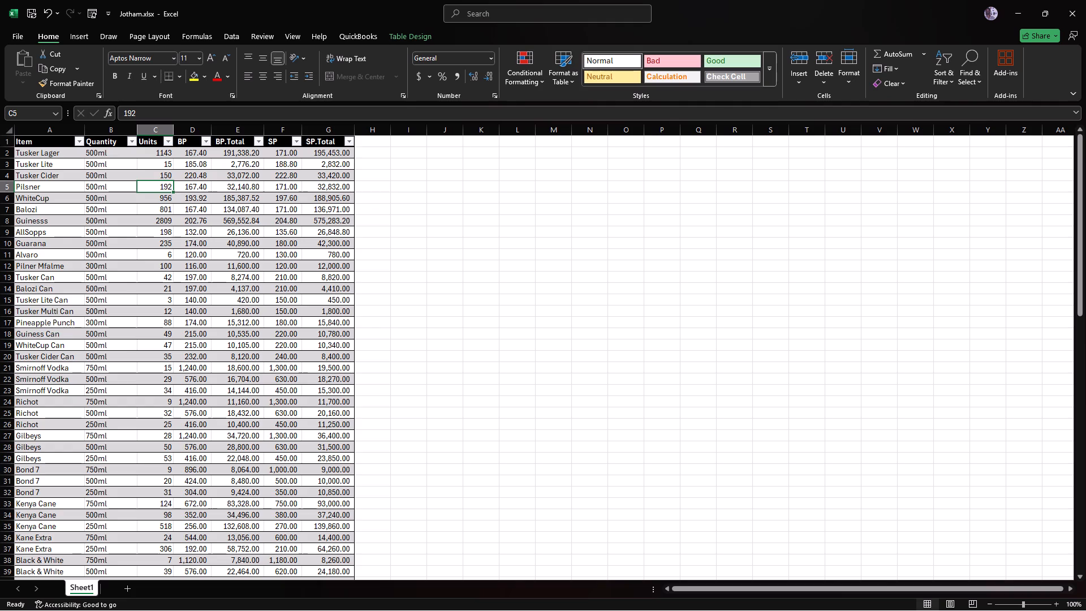
type("411")
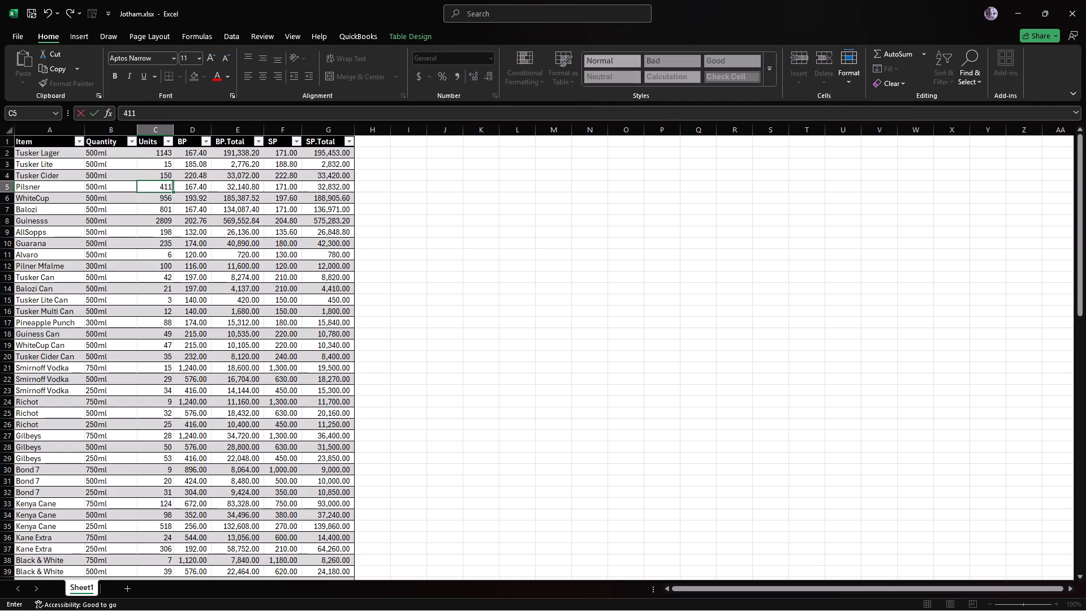
key("Return")
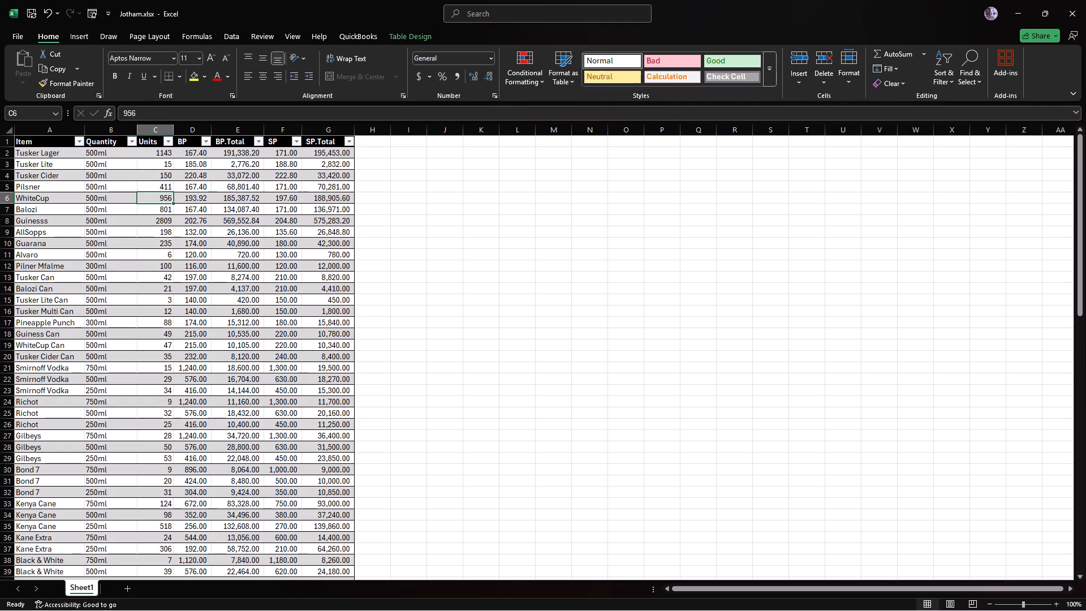
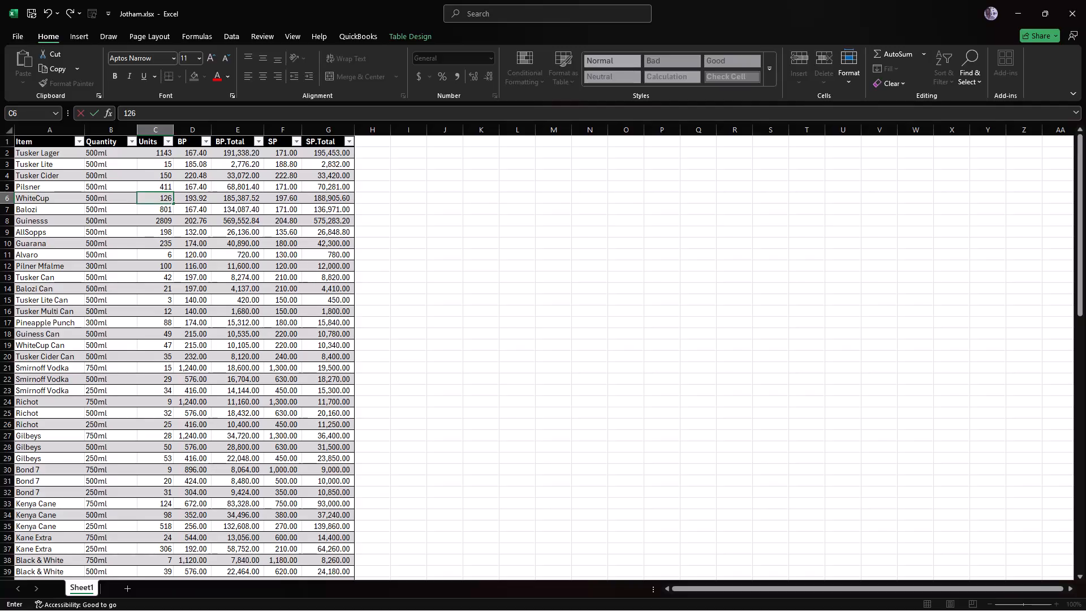
Set the Units value for WhiteCup 500ml to 1260.
key("Return")
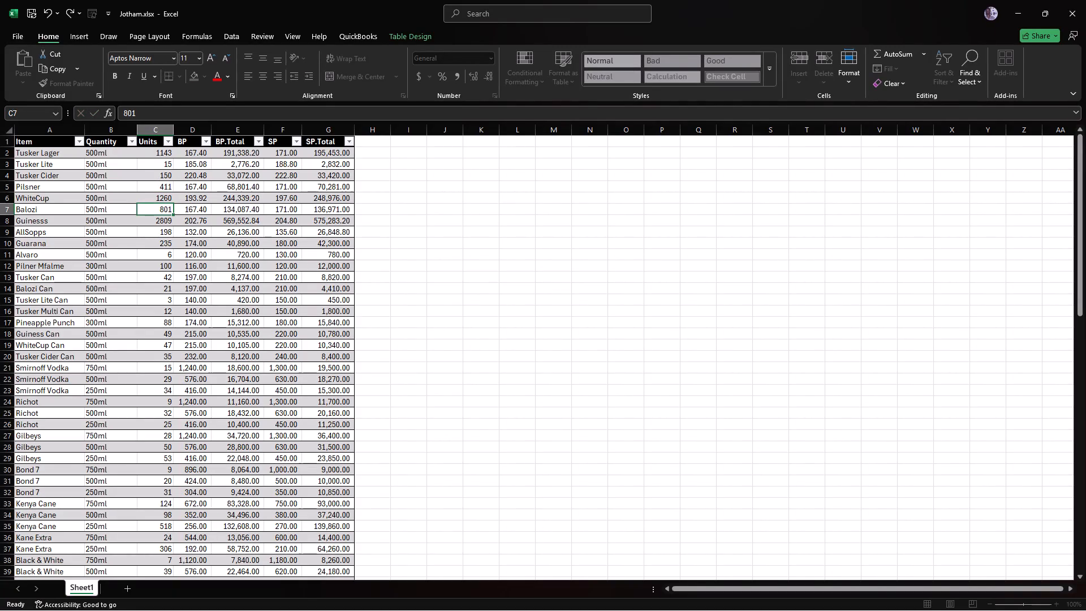
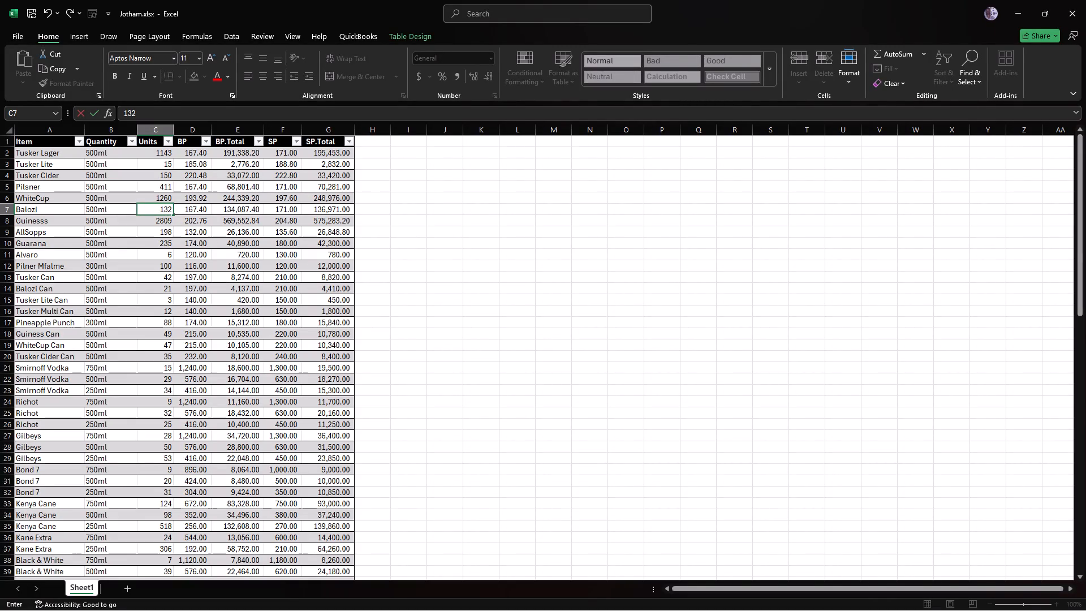
Set the Units value for Balozi 500ml to 1328.
key("8")
key("Return")
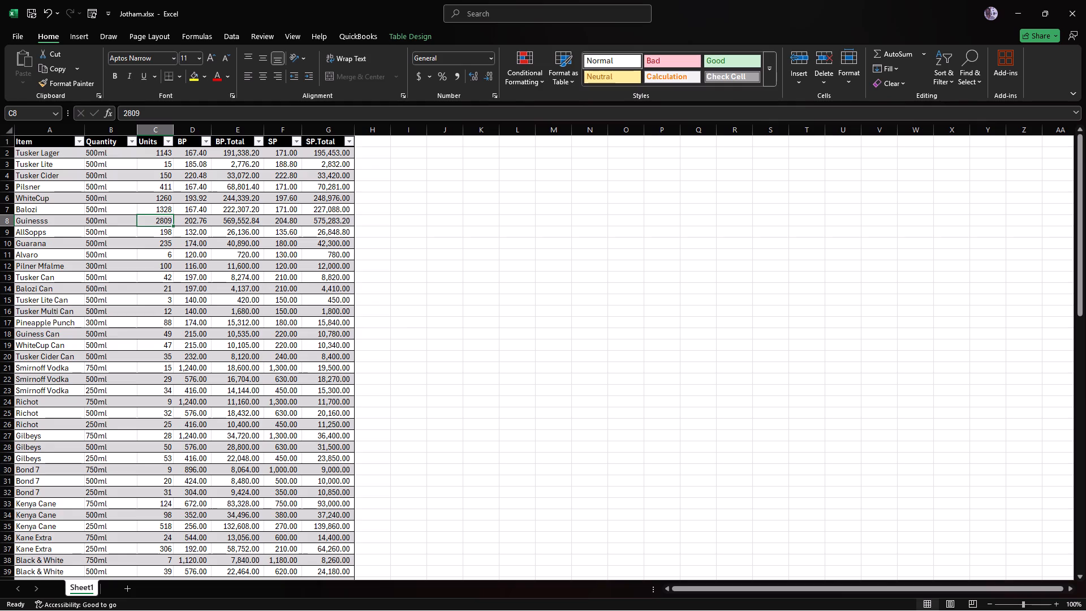
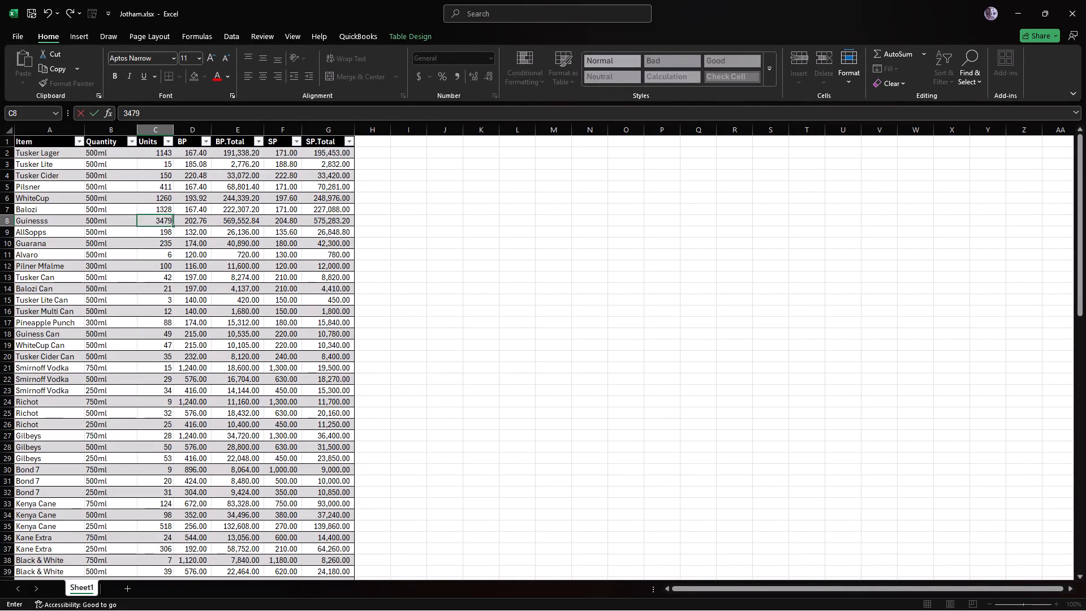
Set the Units value for Guinesss 500ml to 3479.
key("Return")
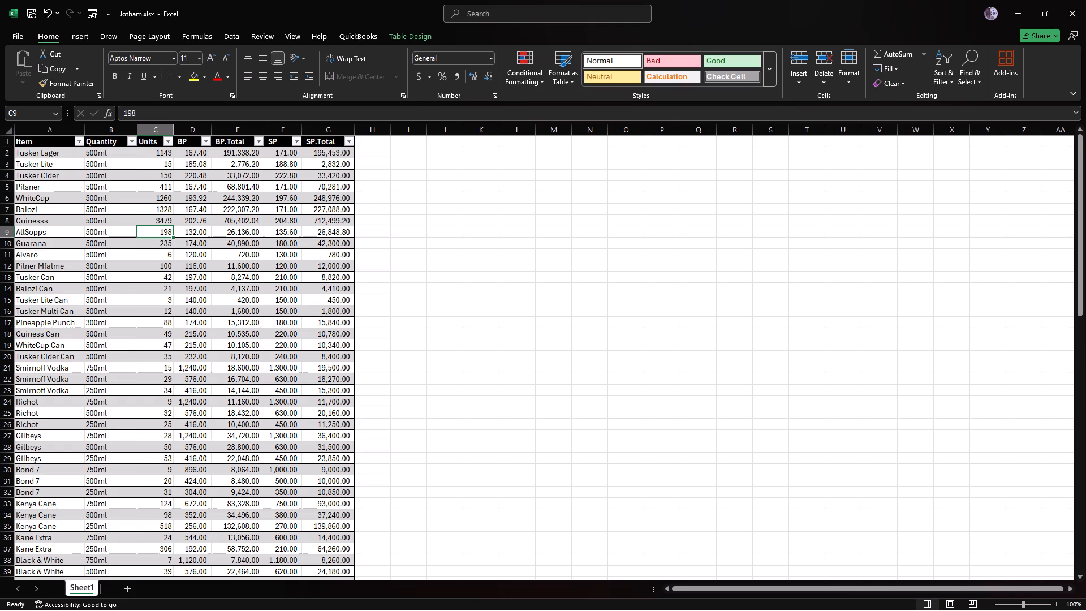
Set the Units value for AllSopps 500ml to 139.
type("139")
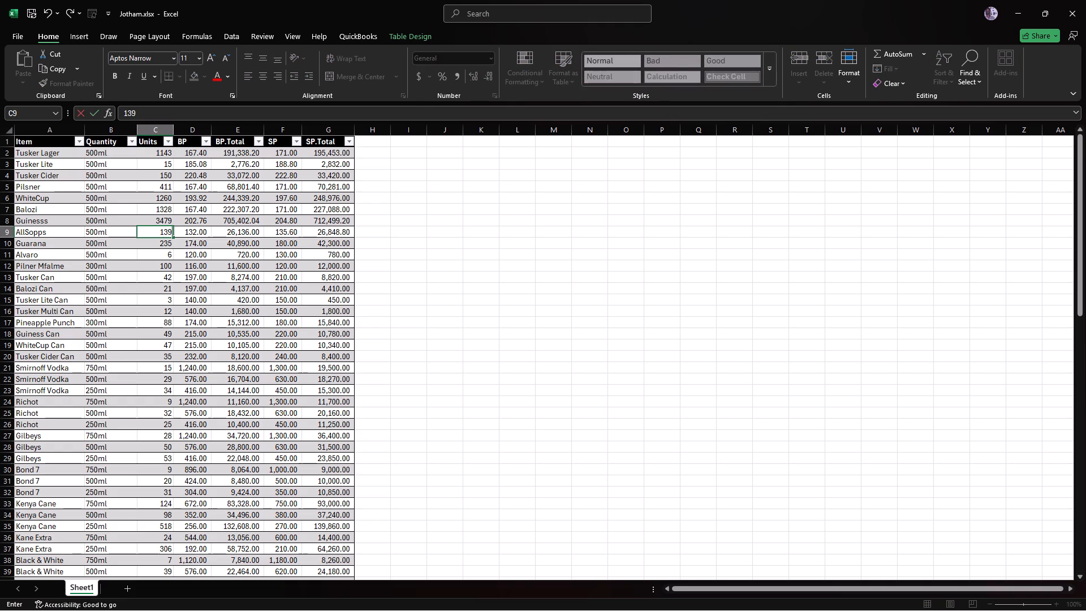
key("Return")
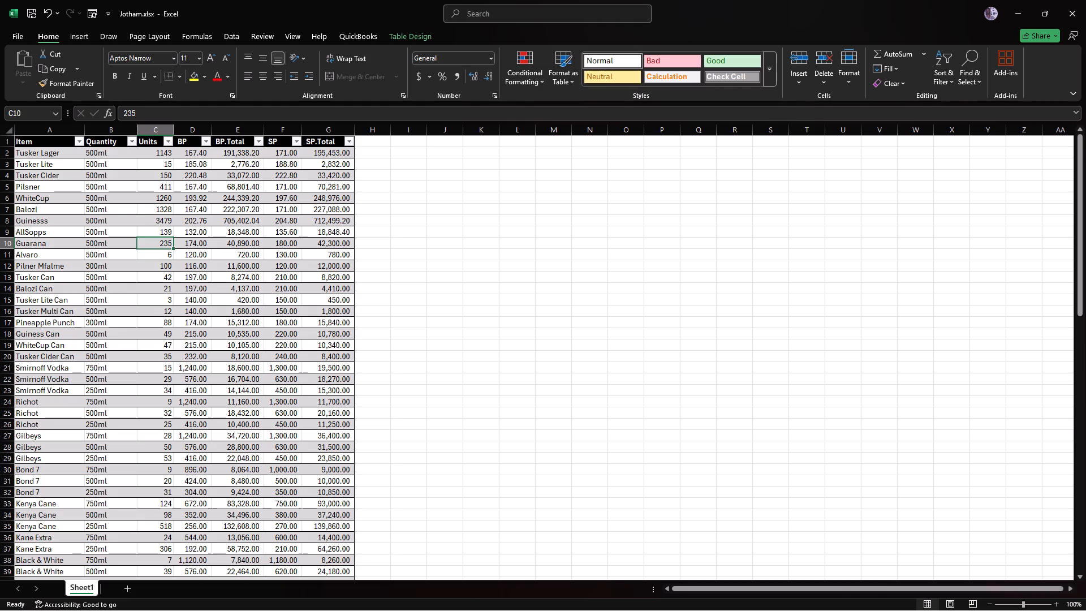
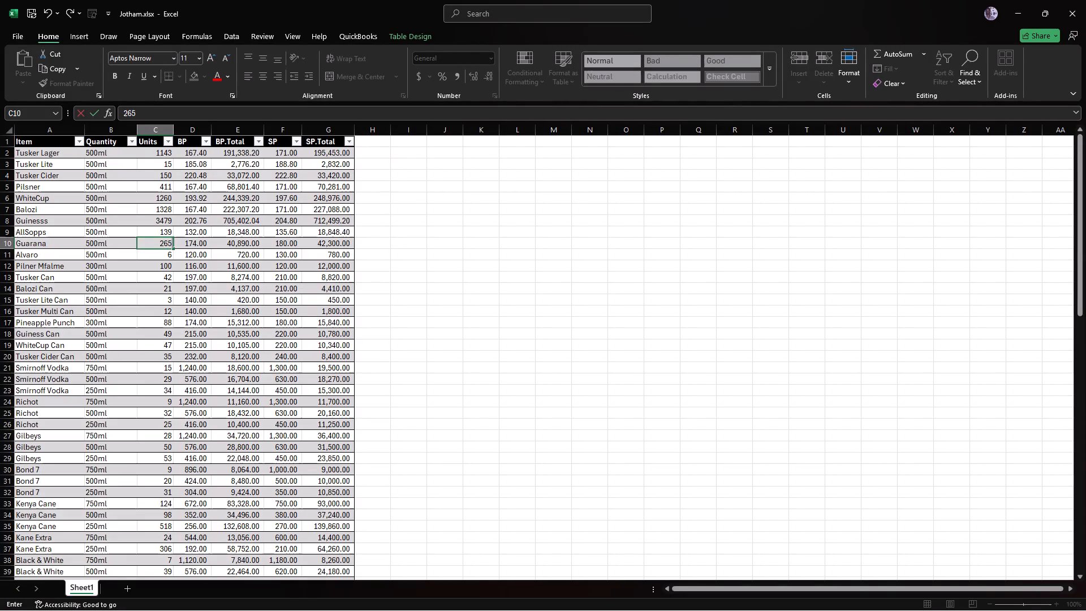
Set the Units value for Guarana 500ml to 265.
key("Return")
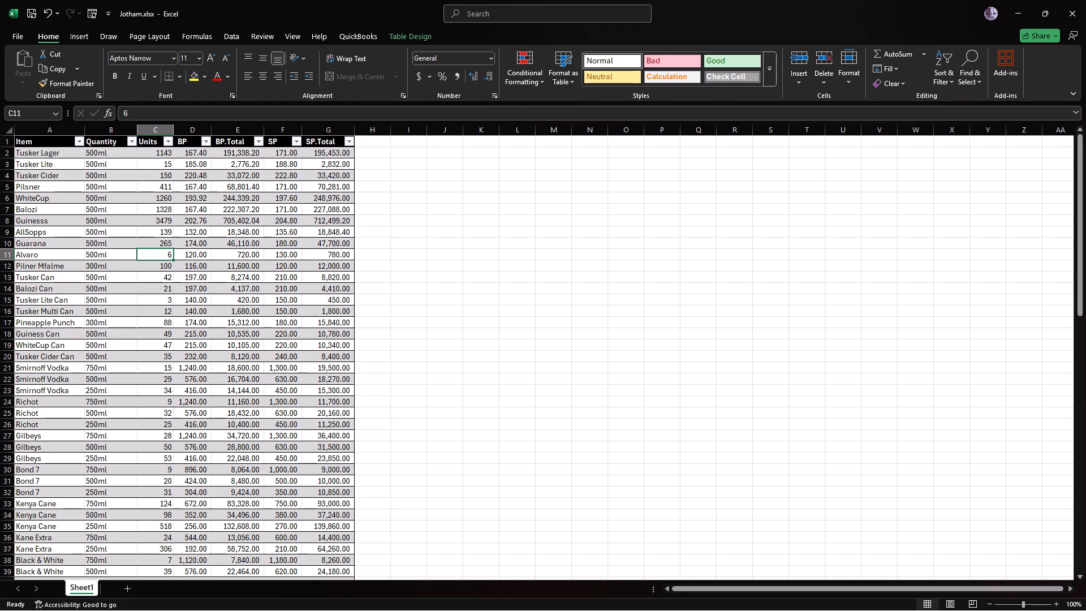
Set the Units value for Alvaro 500ml to 18.
key("1")
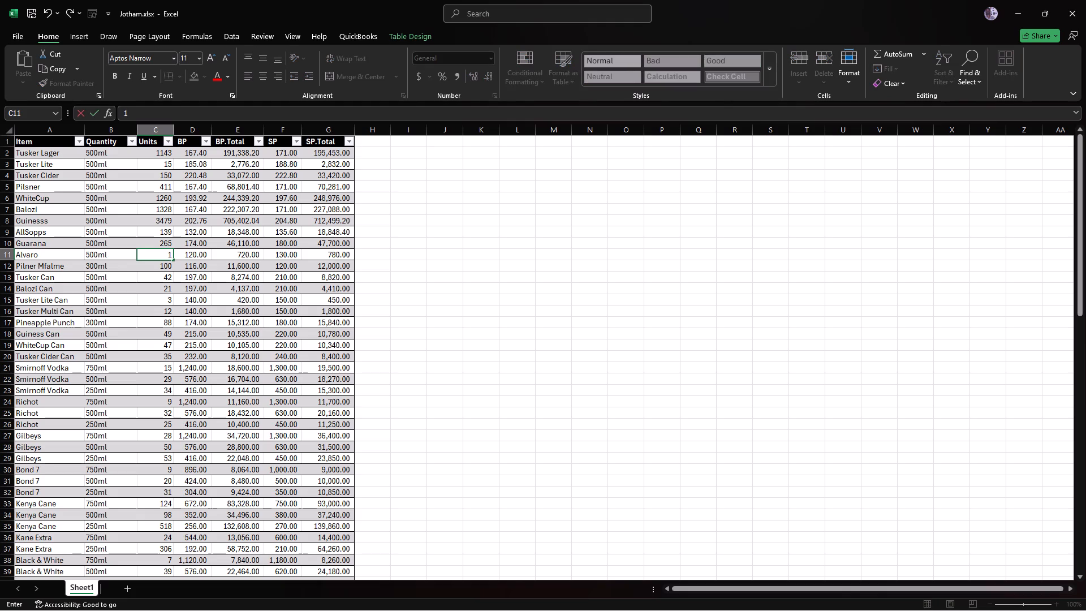
key("8")
key("Return")
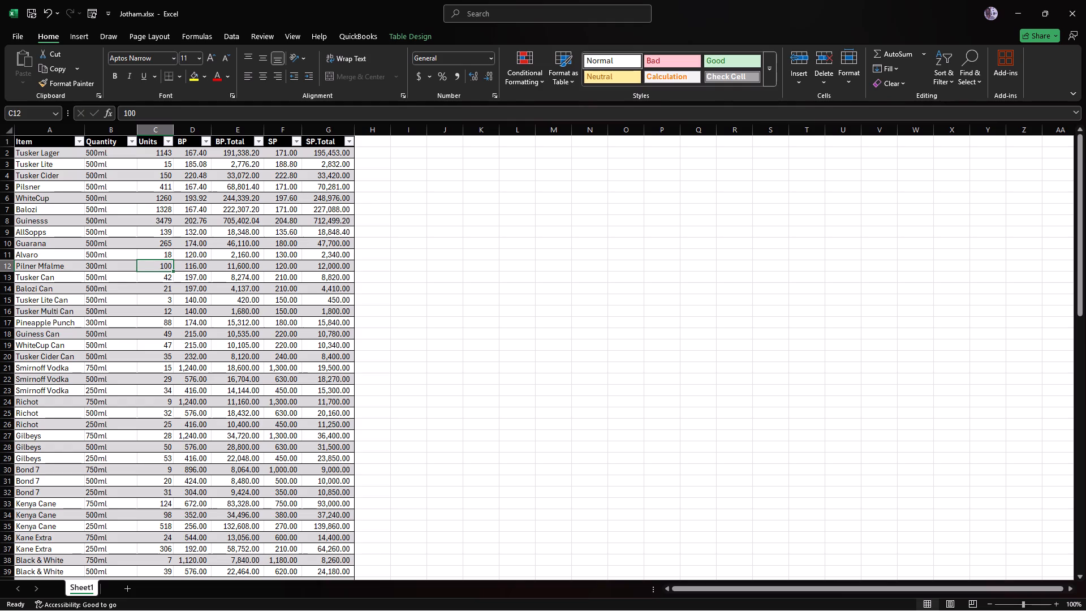
Set the Units value for Pilner Mfalme 300ml to 500.
type("500")
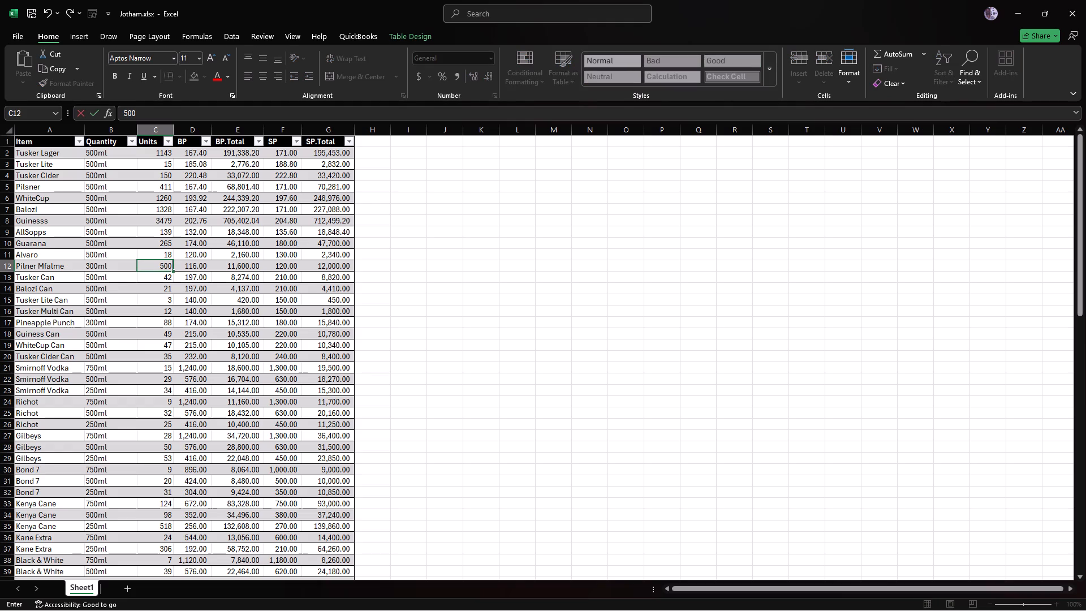
key("Return")
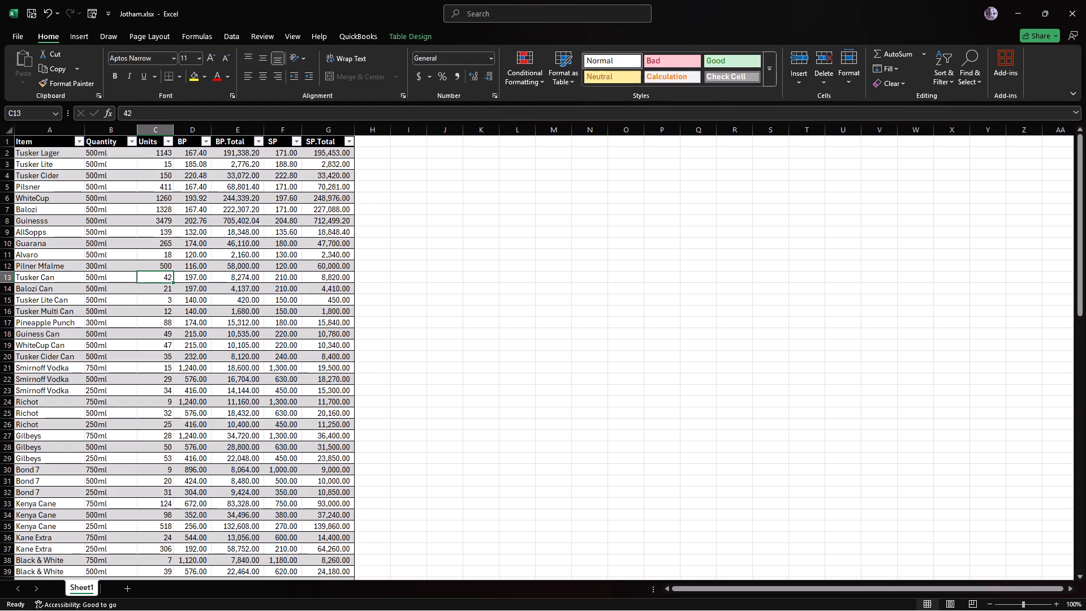
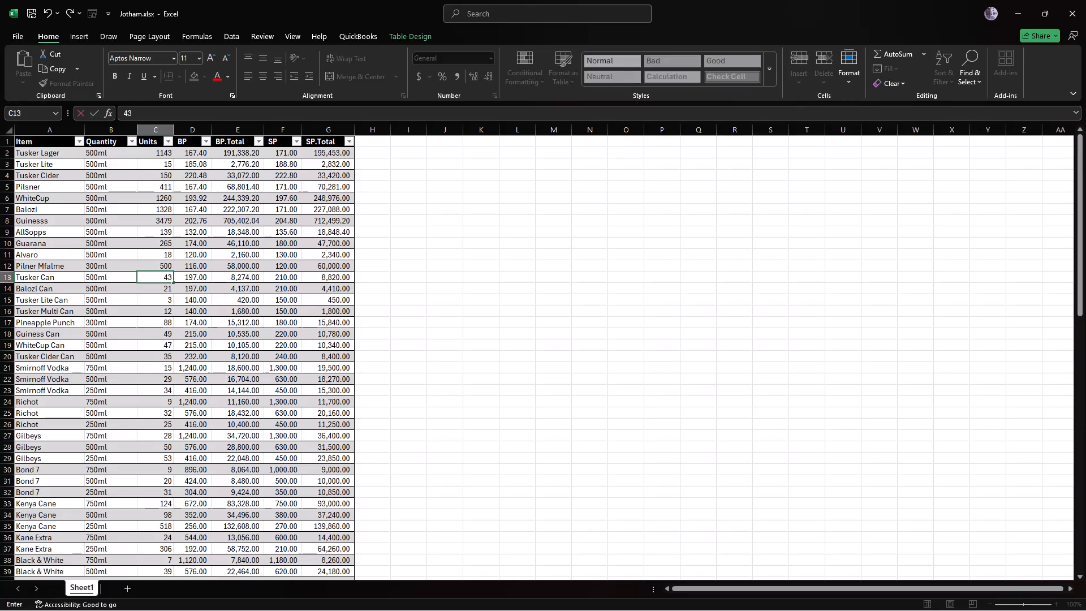
Set the Units value for Tusker Can 500ml to 43.
key("Return")
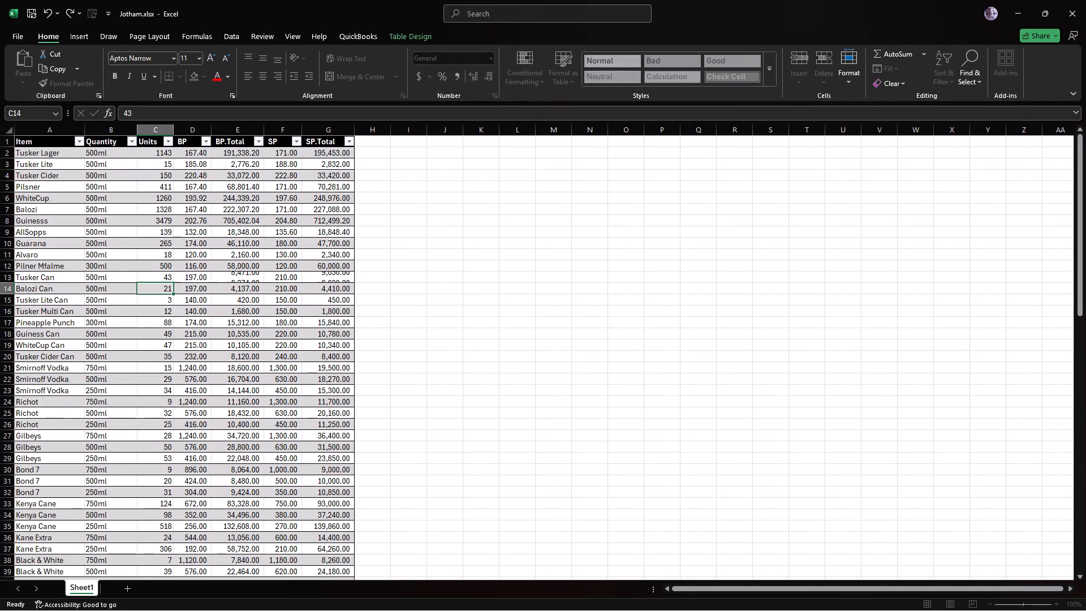
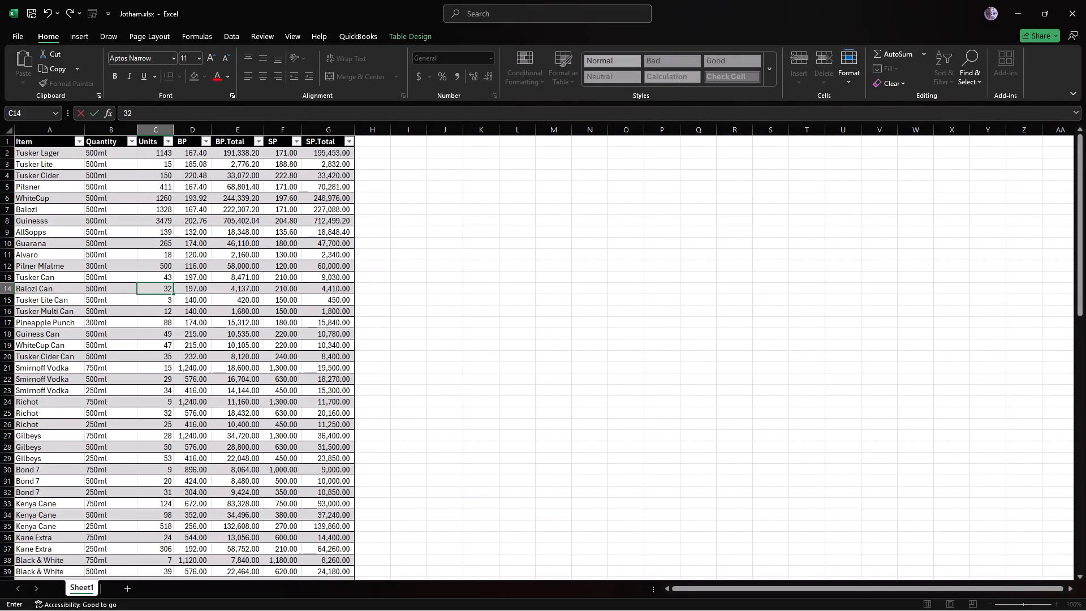
Set the Units value for Balozi Can 500ml to 32.
key("Return")
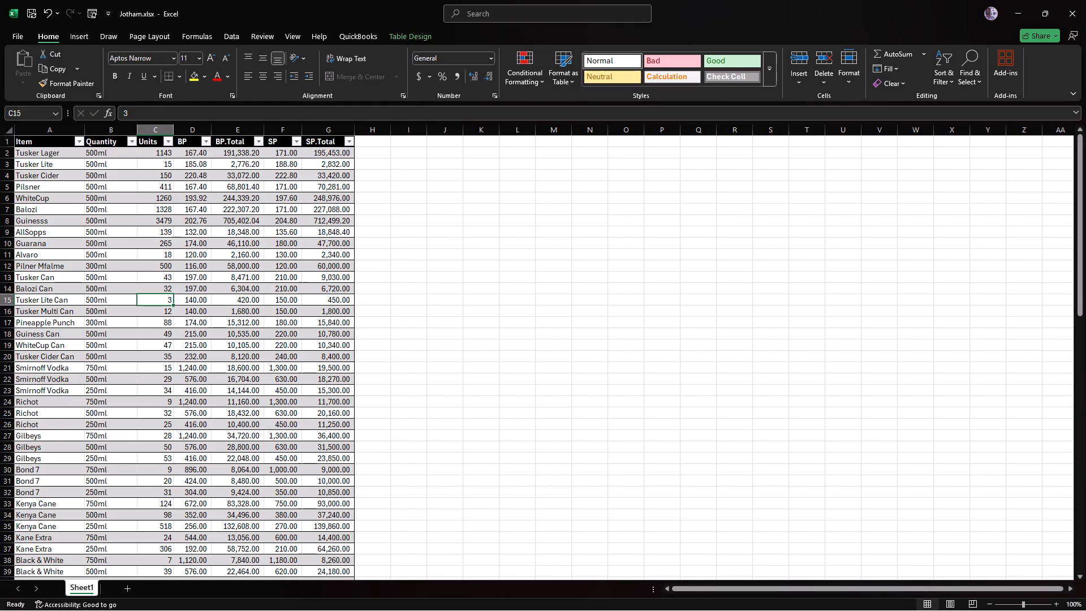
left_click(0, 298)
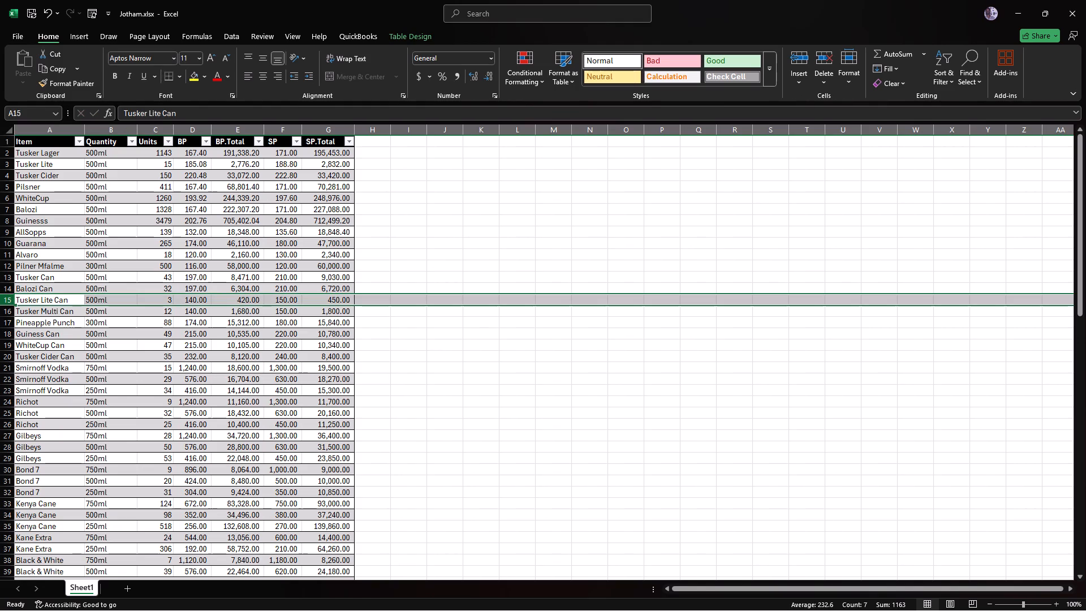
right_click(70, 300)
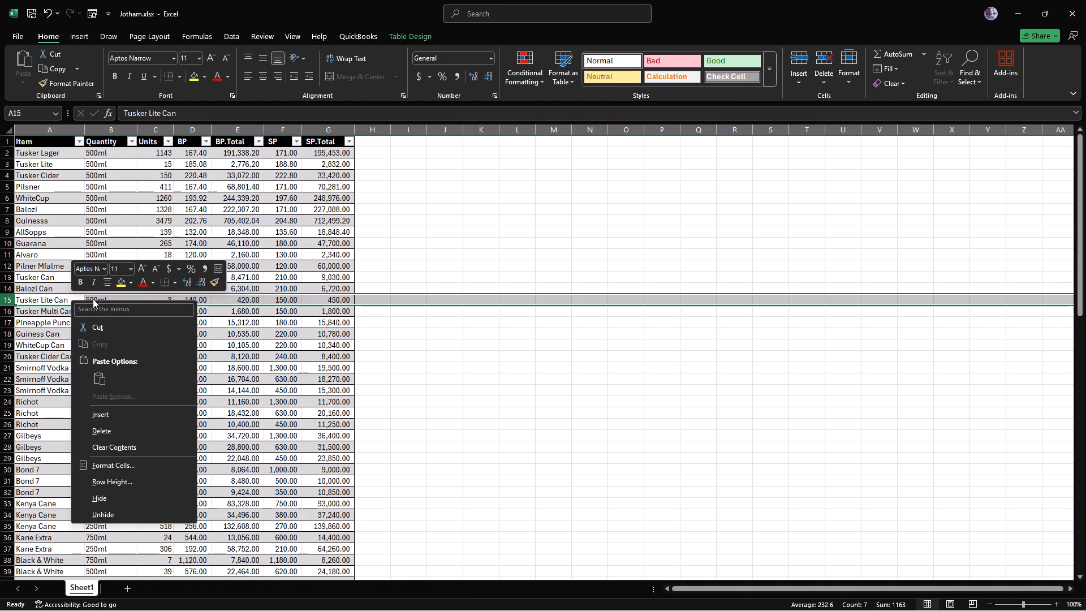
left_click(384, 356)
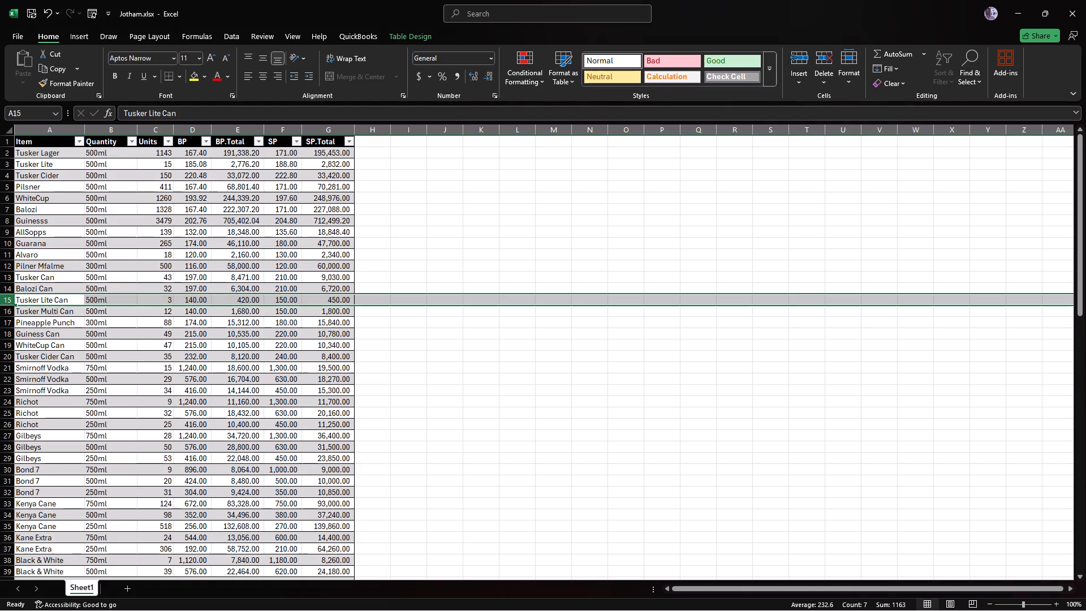
Set the Units values for Tusker Lite Can 500ml and Tusker Multi Can 500ml to 0.
left_click(166, 298)
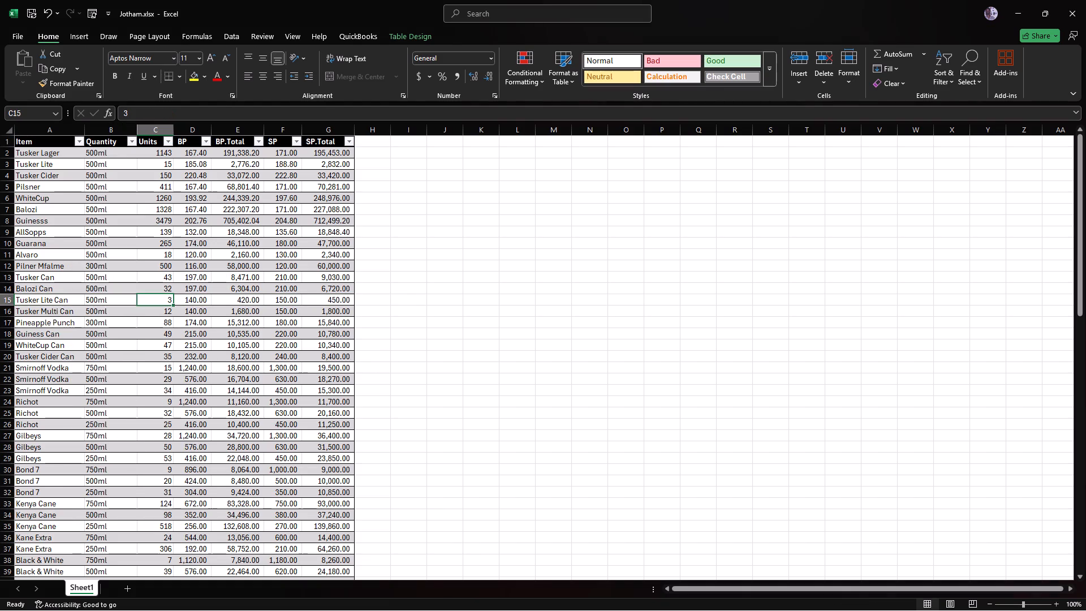
key("0")
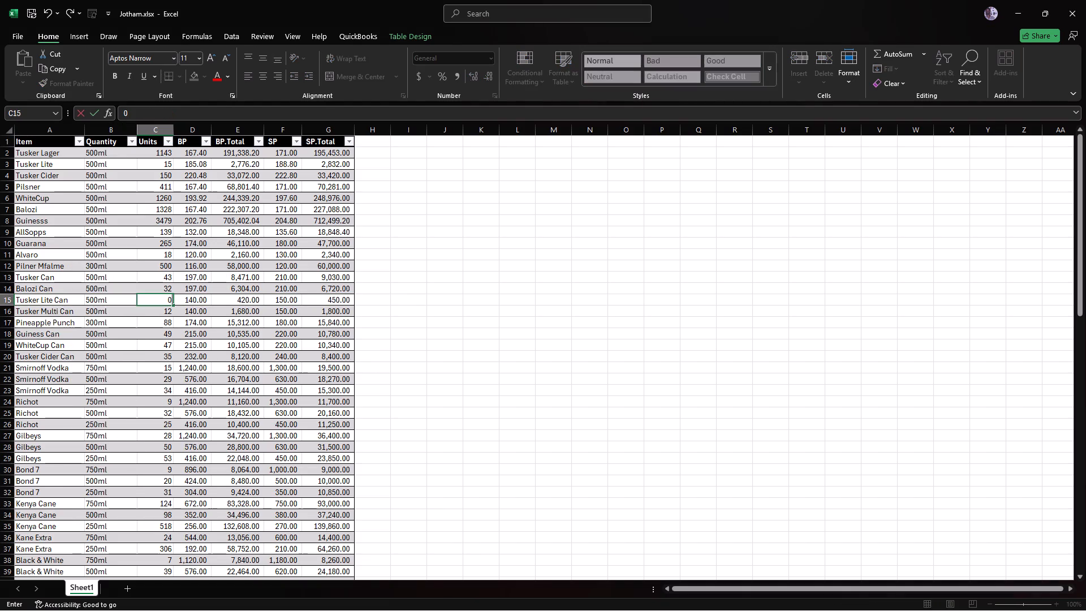
left_click(154, 316)
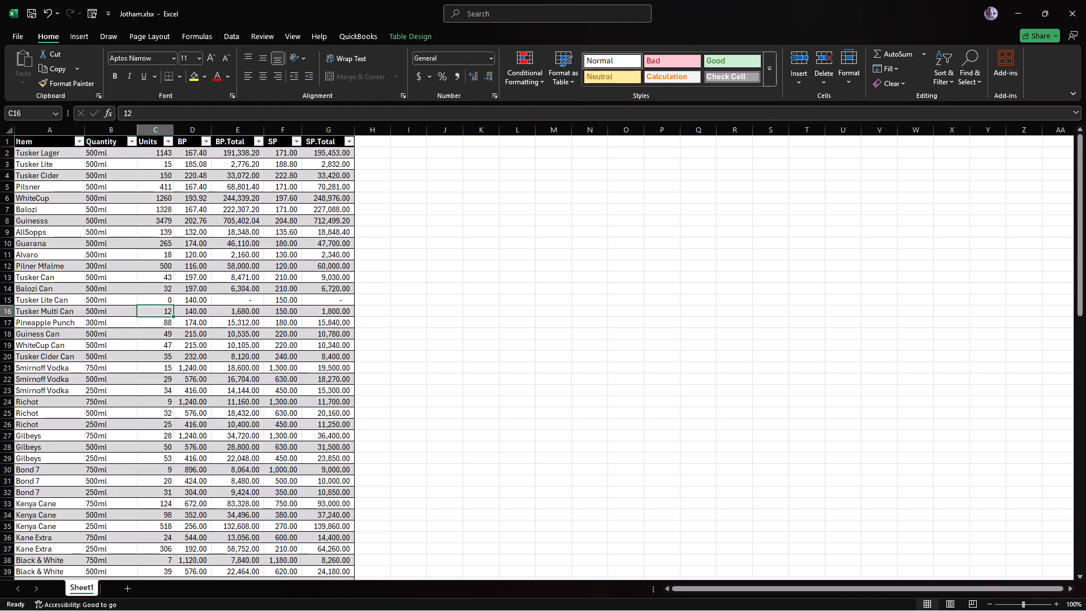
key("0")
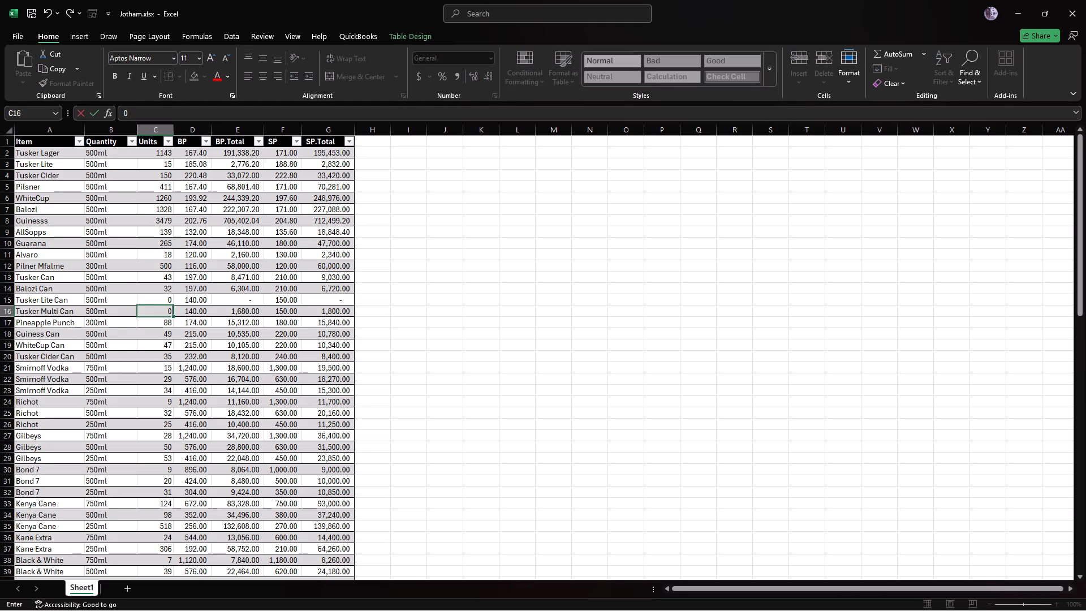
key("Return")
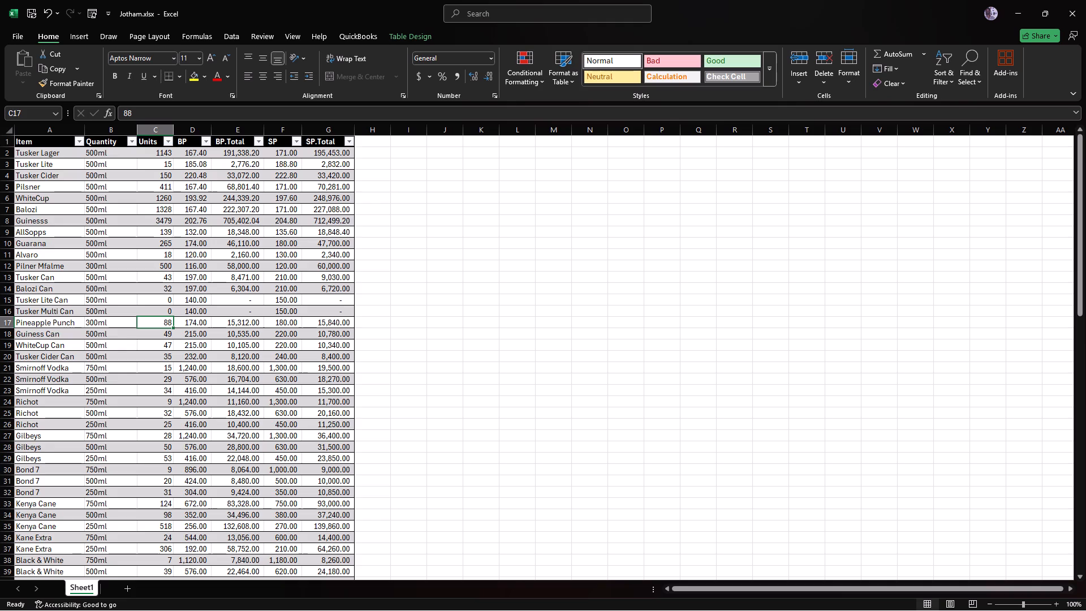
Set the Units value for Pineapple Punch 300ml to 60.
key("6")
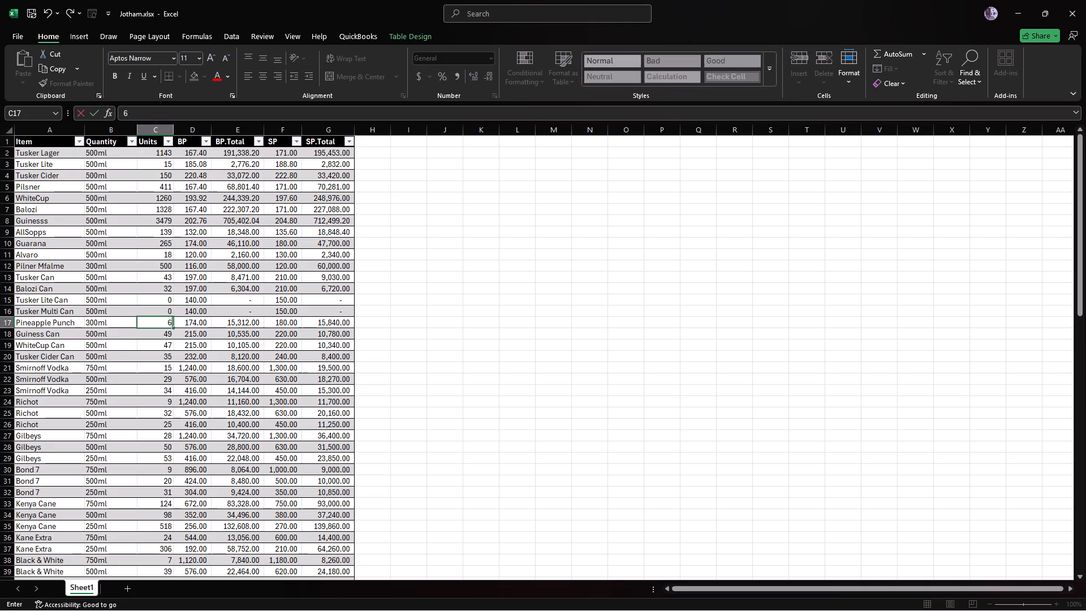
key("0")
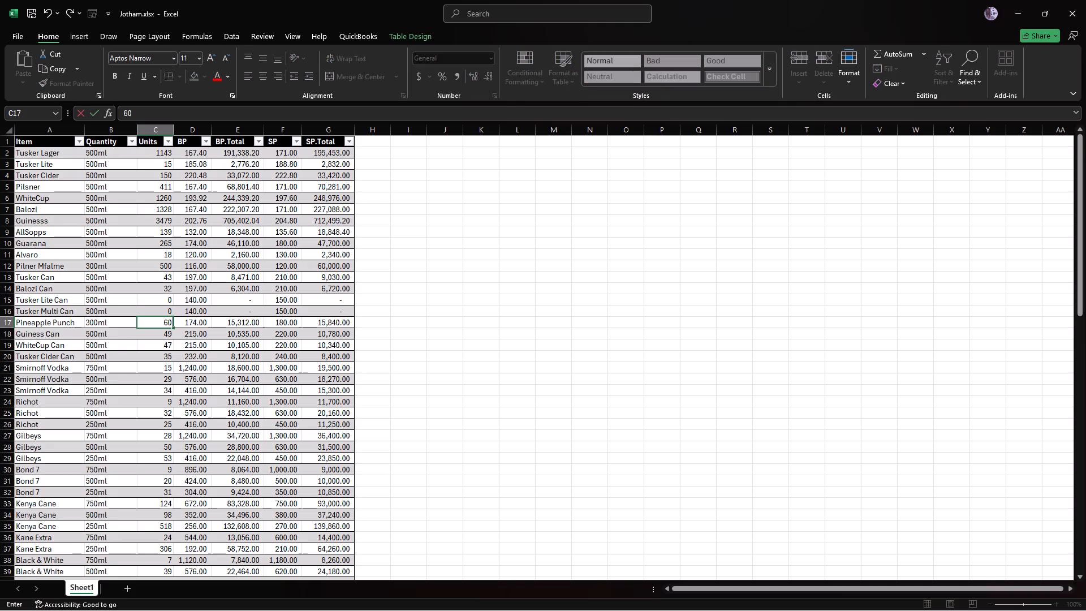
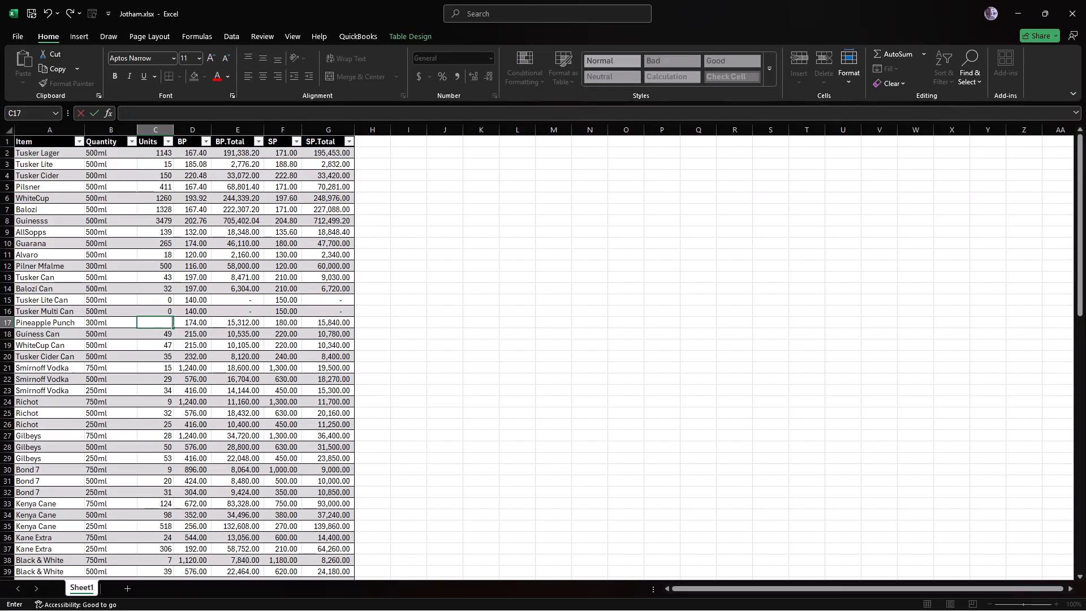
Set the Units value for Pineapple Punch 300ml to 71.
type("71")
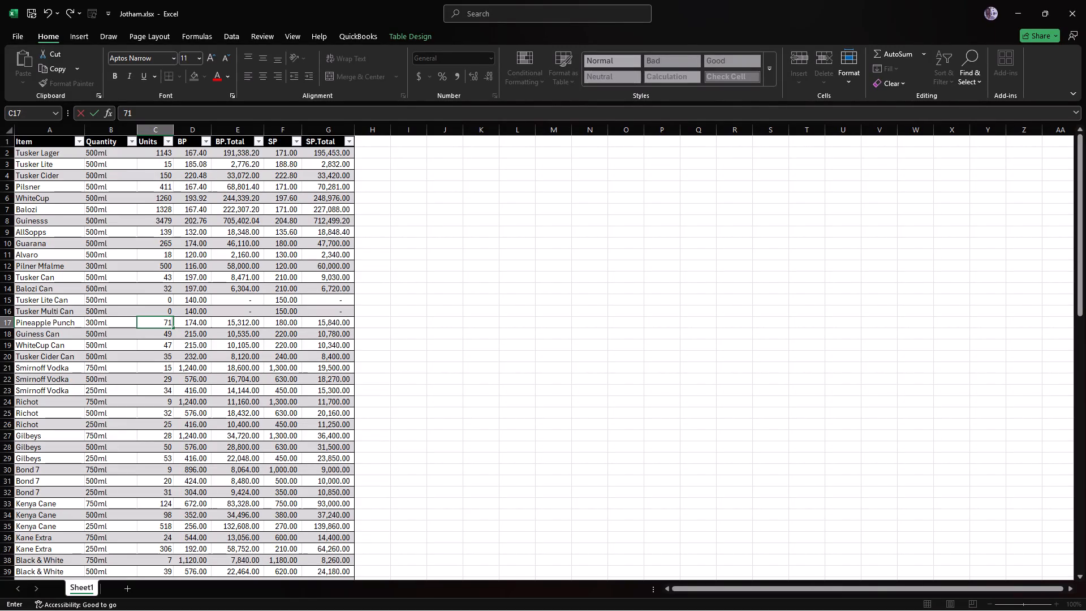
key("Return")
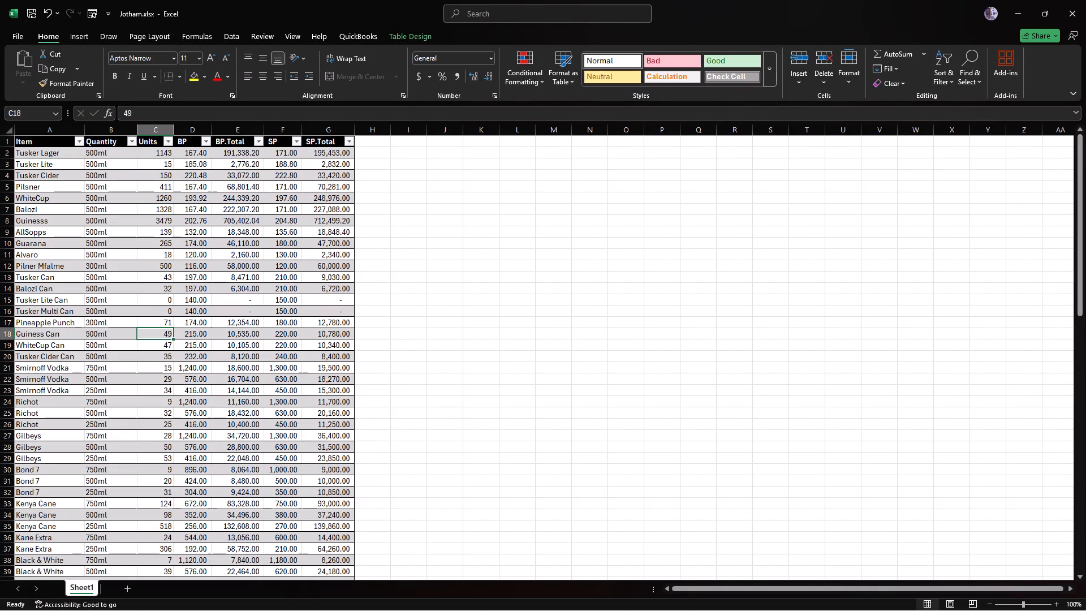
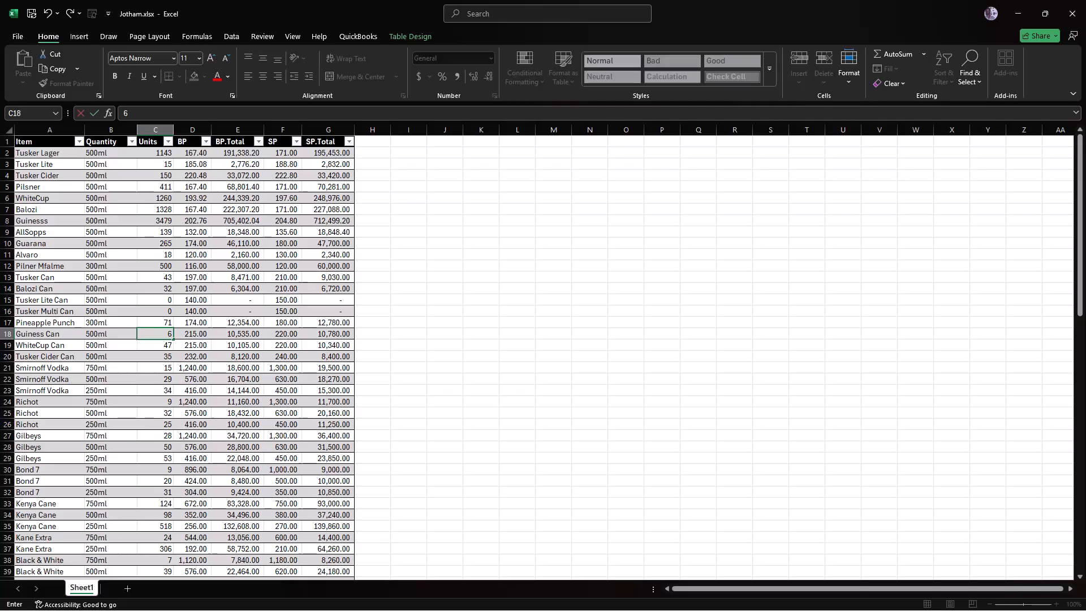
Set the Units value for Guiness Can 500ml to 61.
key("1")
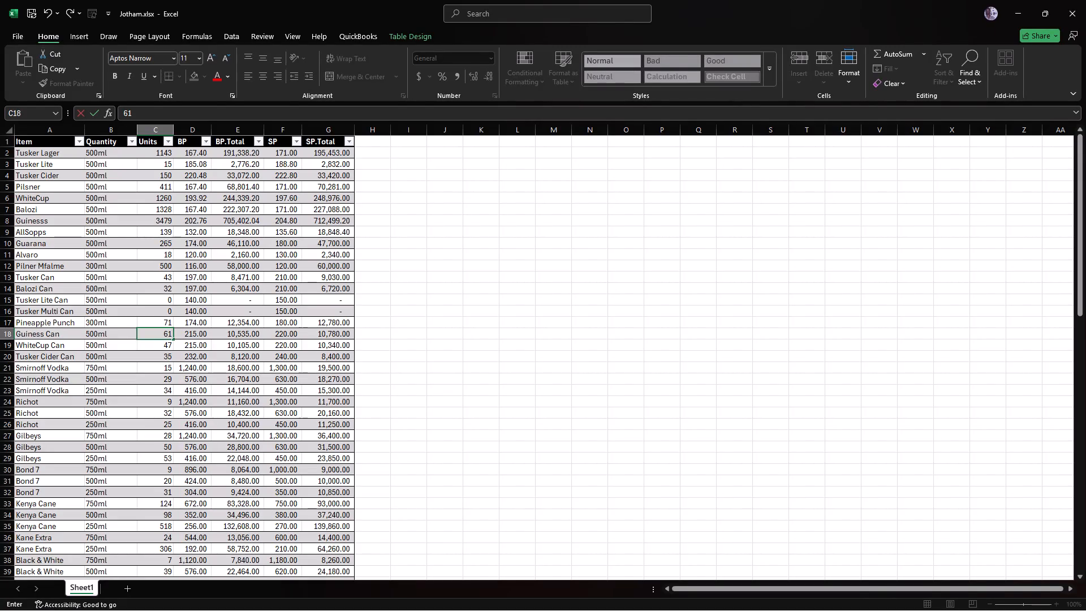
key("Return")
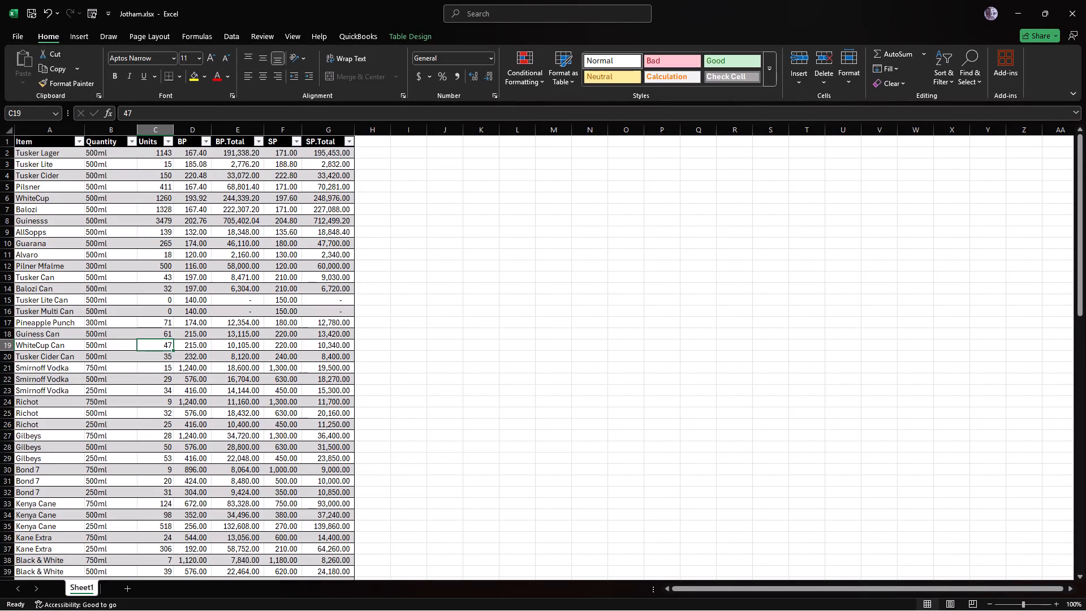
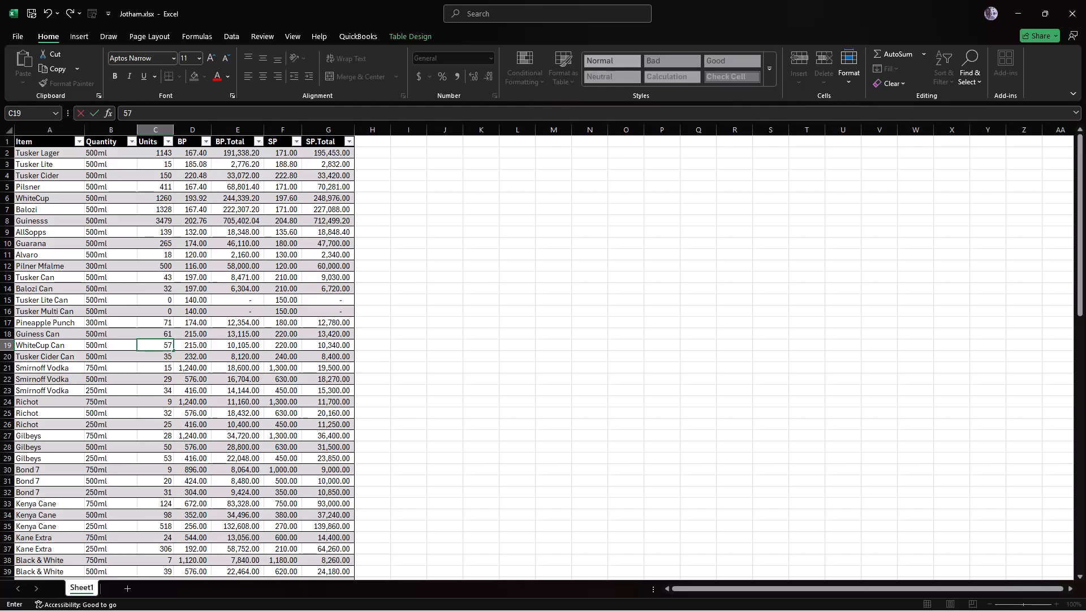
Set the Units value for WhiteCup Can 500ml to 57.
key("Return")
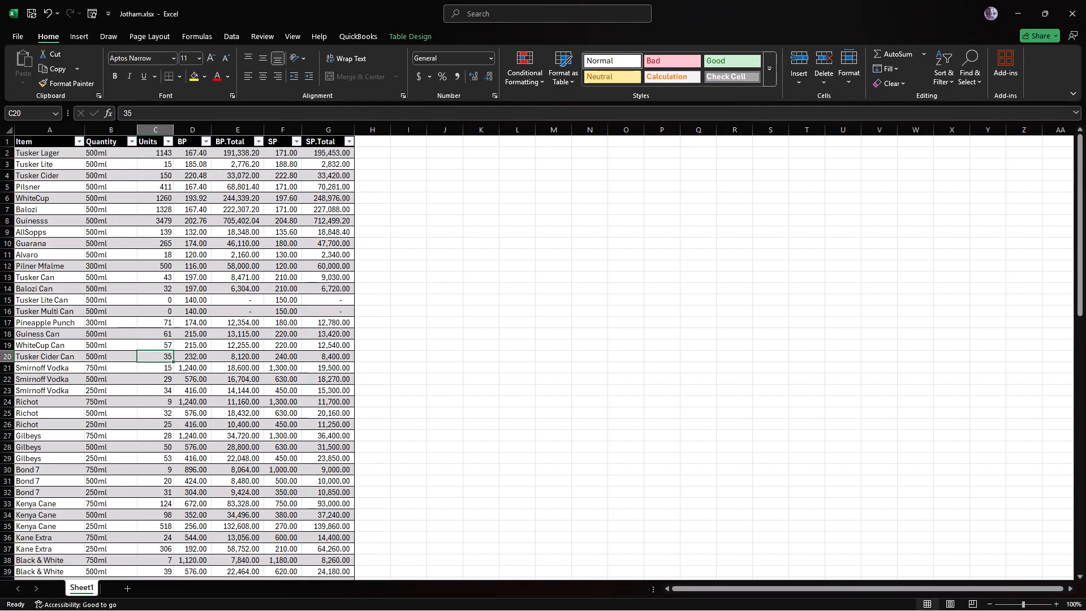
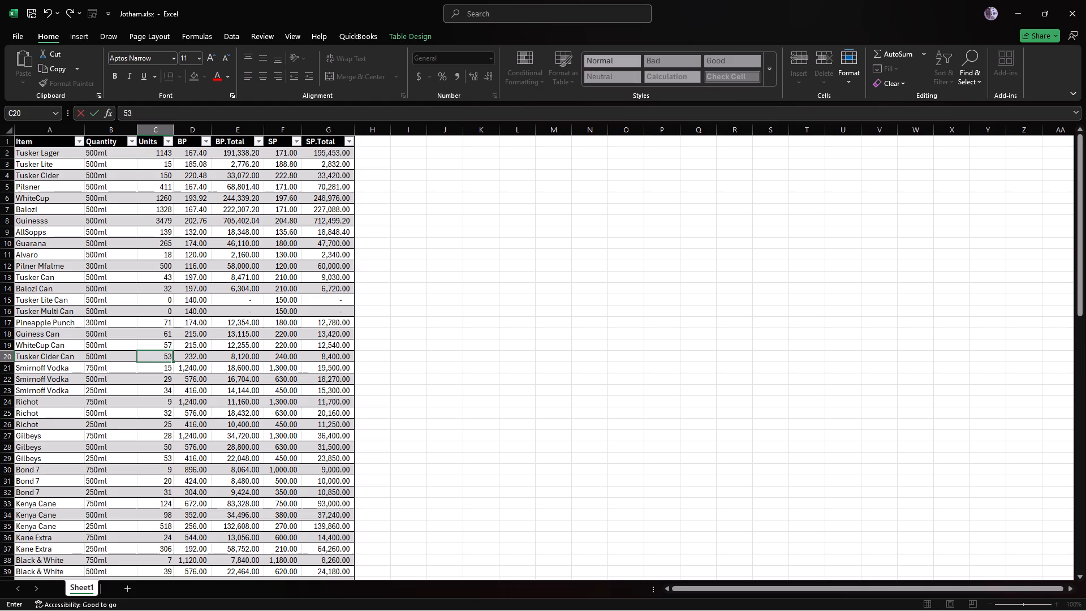
Set the Units value for Tusker Cider Can 500ml to 53.
key("Return")
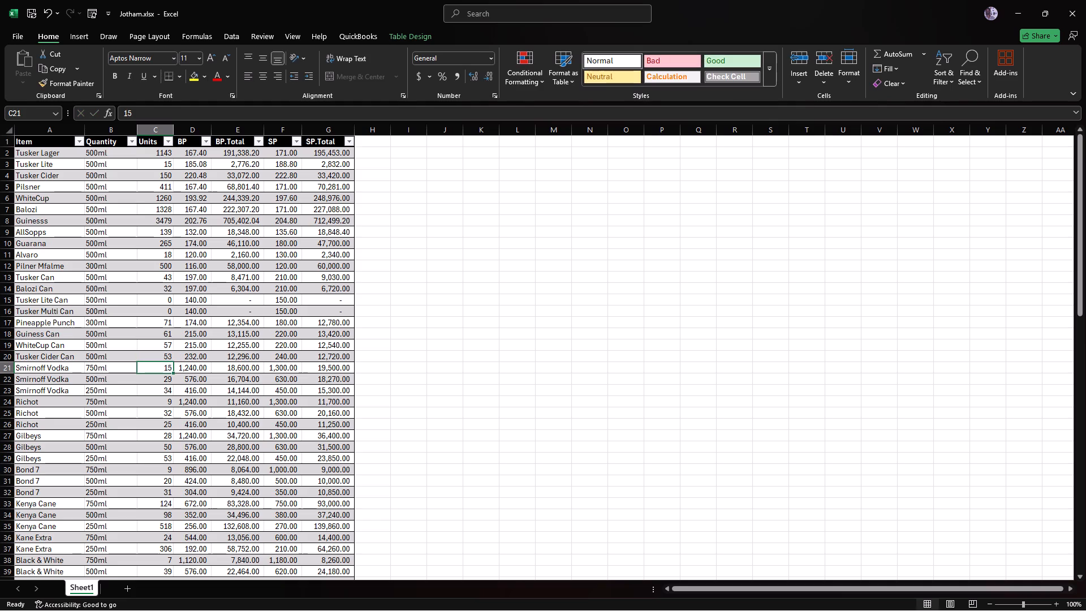
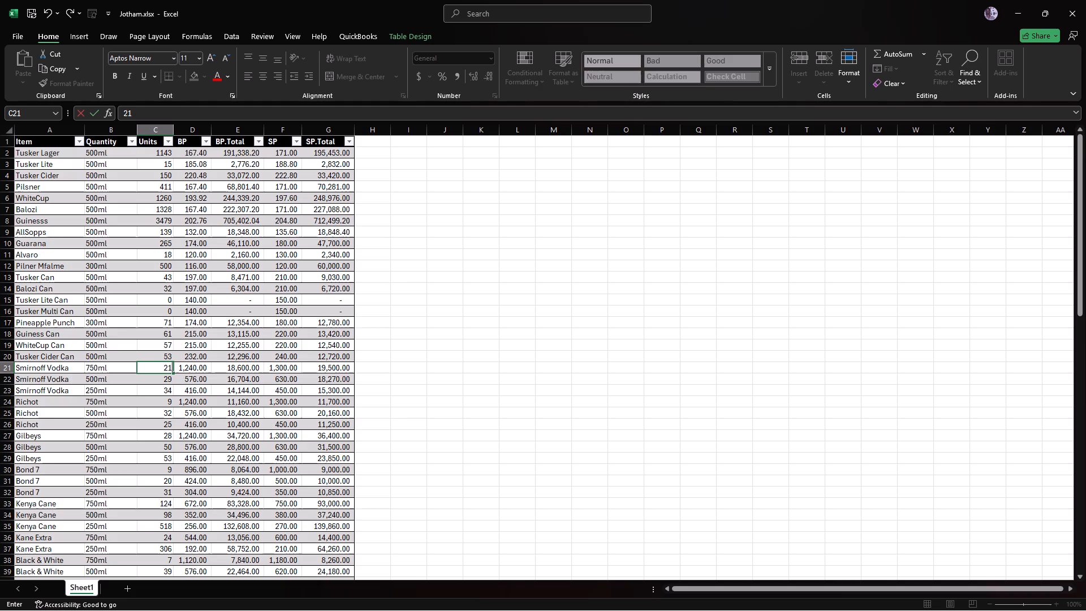
Set the Units value for Smirnoff Vodka 750ml to 21.
key("Return")
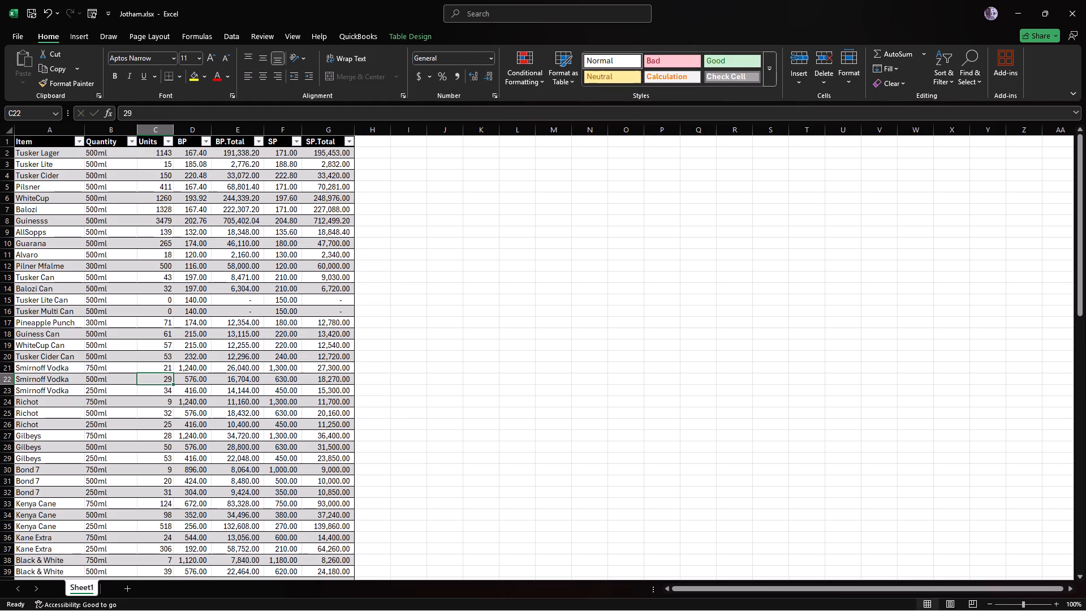
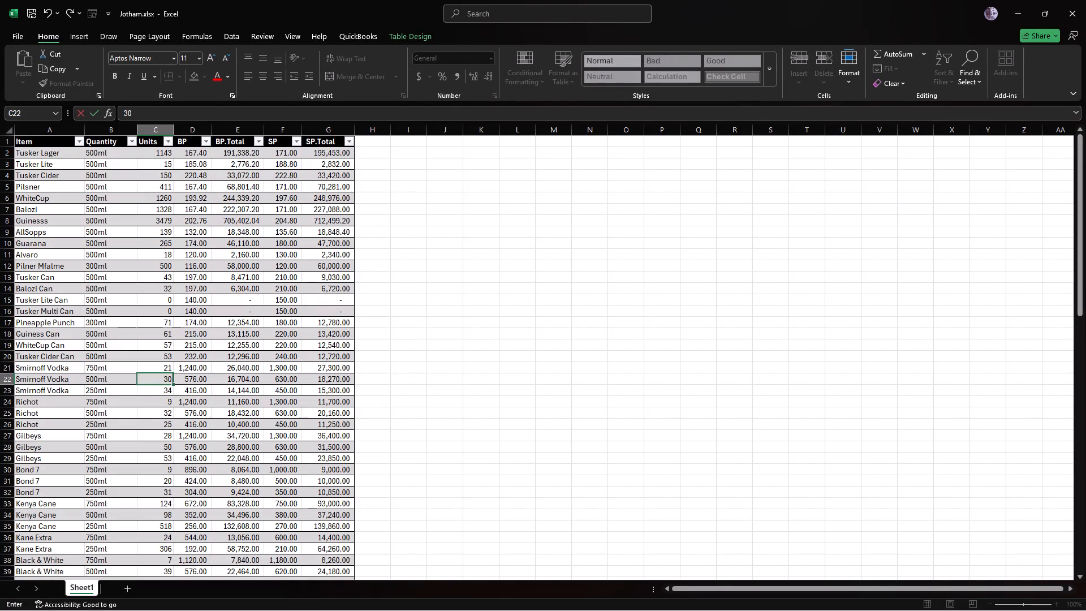
Set the Units values for Smirnoff Vodka 500ml to 30 and Smirnoff Vodka 250ml to 42.
key("Return")
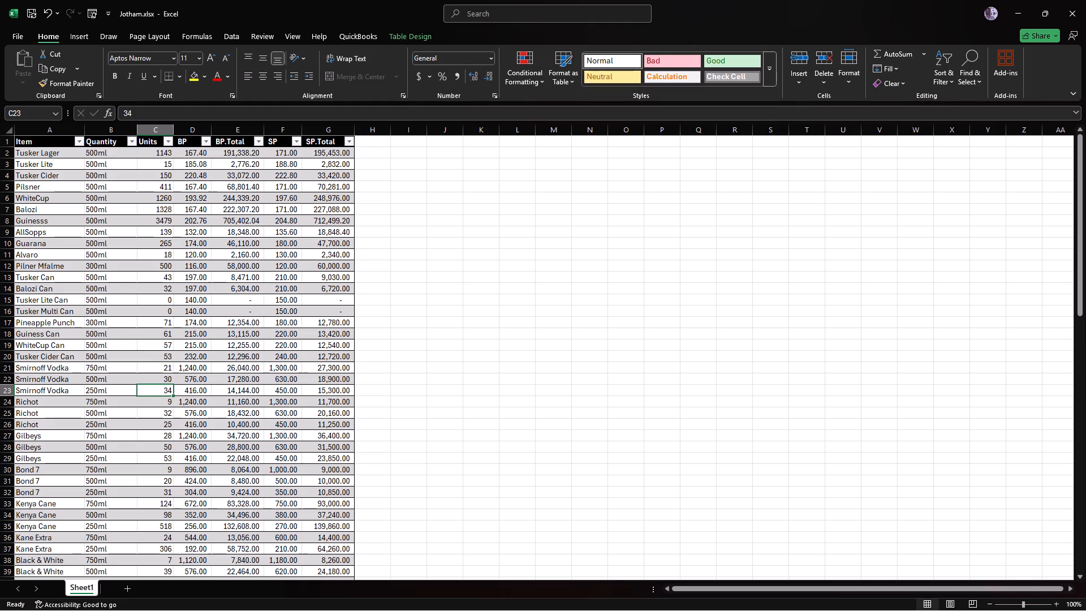
type("42")
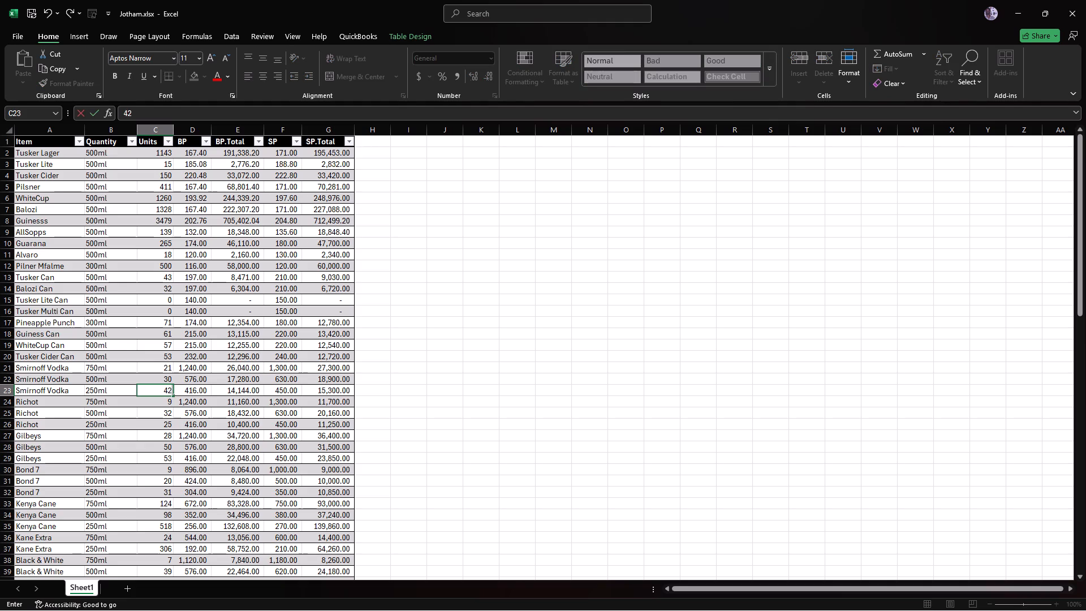
key("Return")
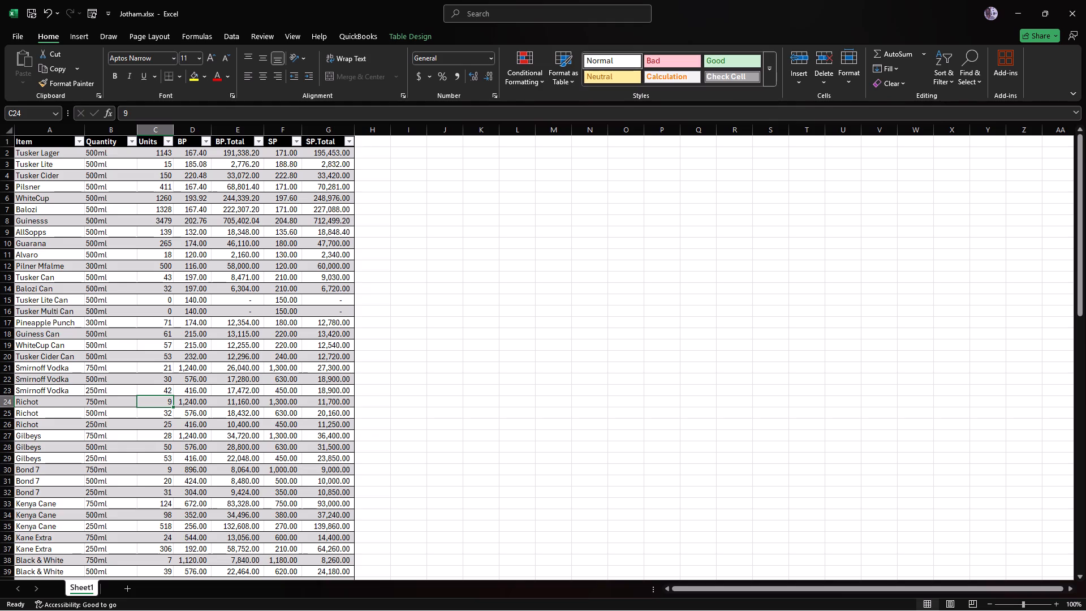
Set the Units values for Richot 750ml to 18 and Richot 500ml to 30.
key("1")
key("8")
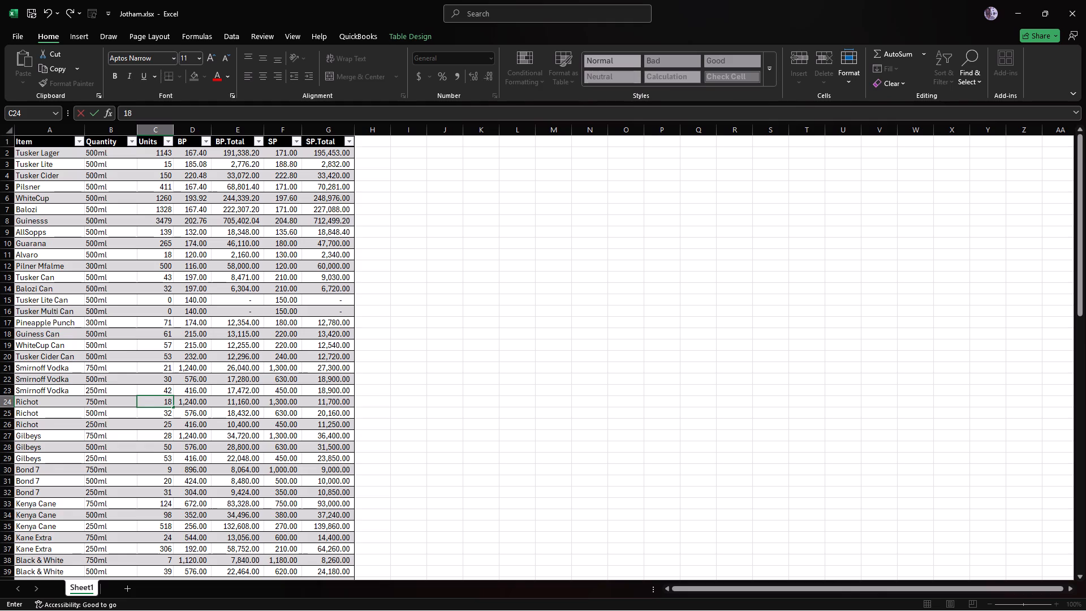
key("Return")
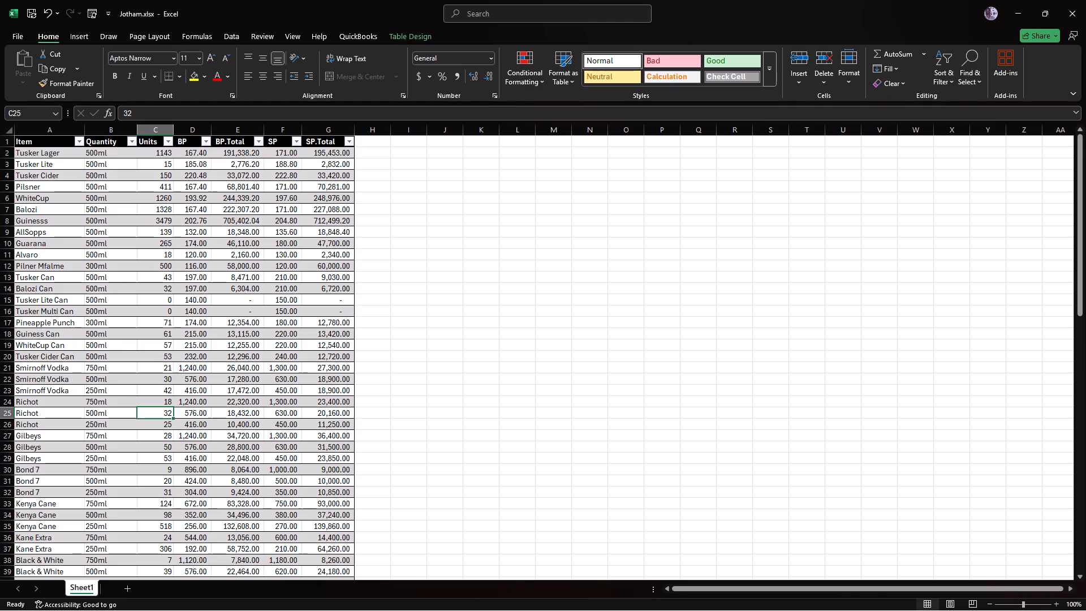
type("30")
key("Return")
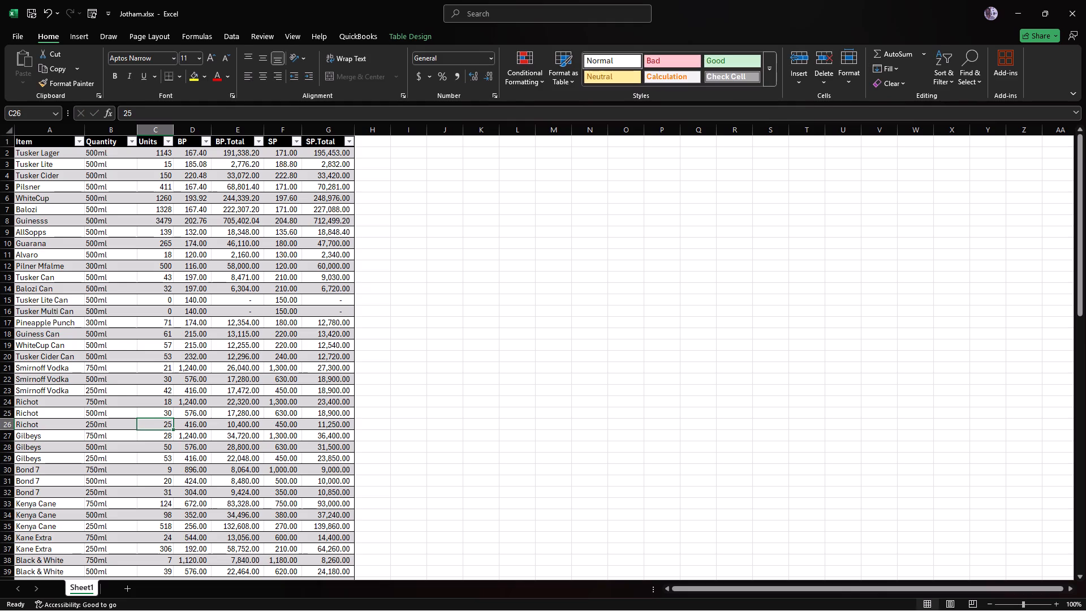
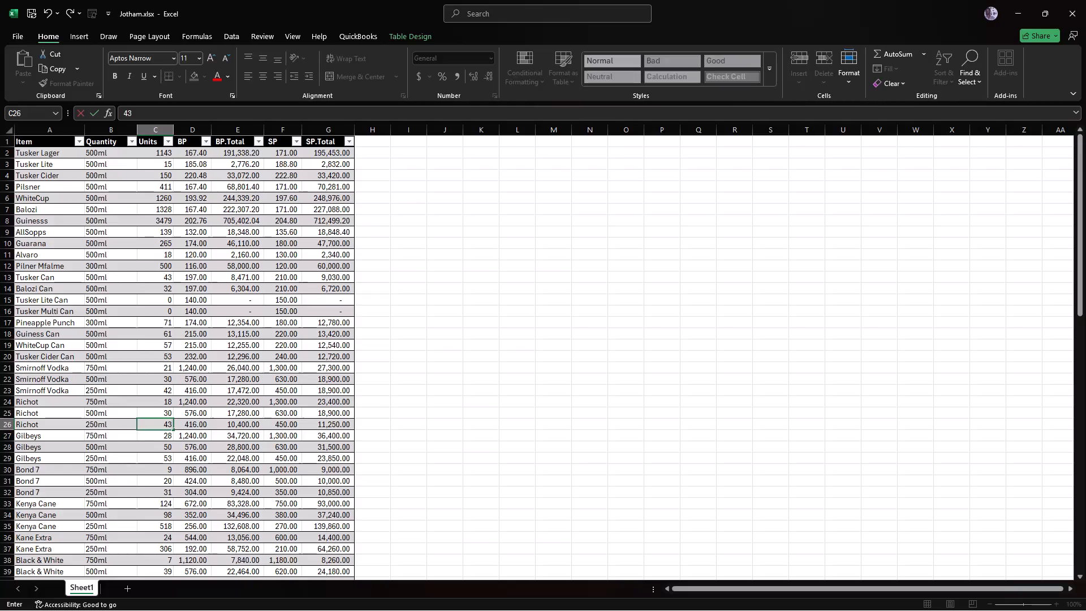
Set the Units value for Richot 250ml to 43.
key("Return")
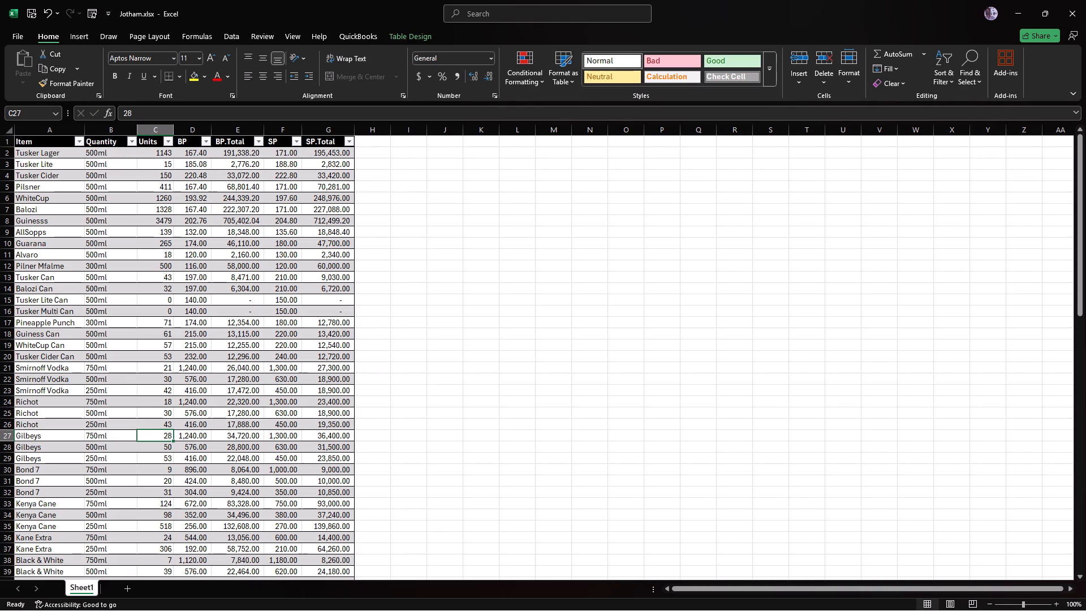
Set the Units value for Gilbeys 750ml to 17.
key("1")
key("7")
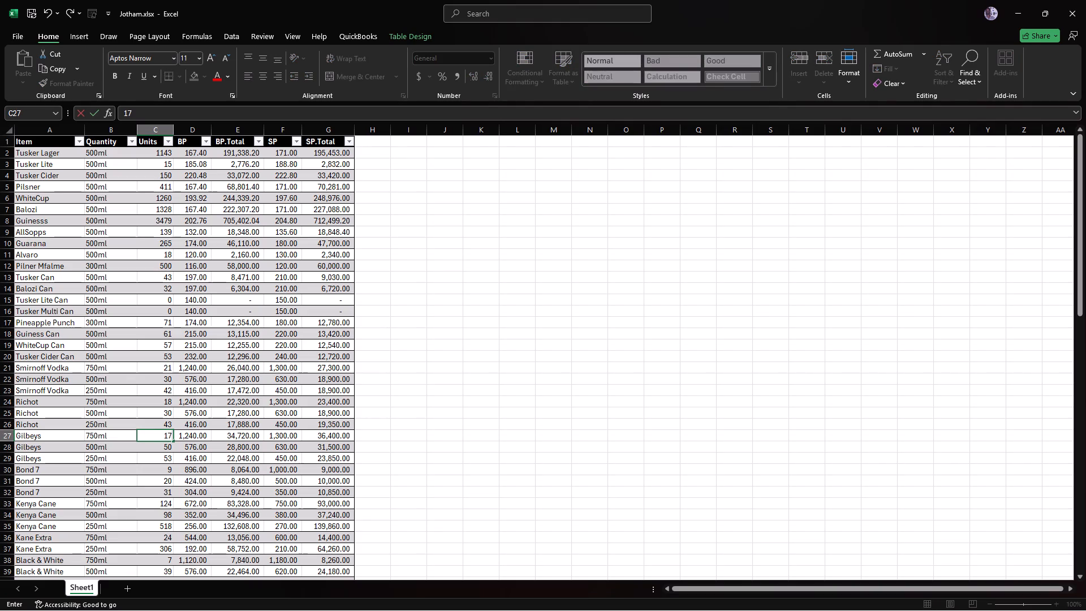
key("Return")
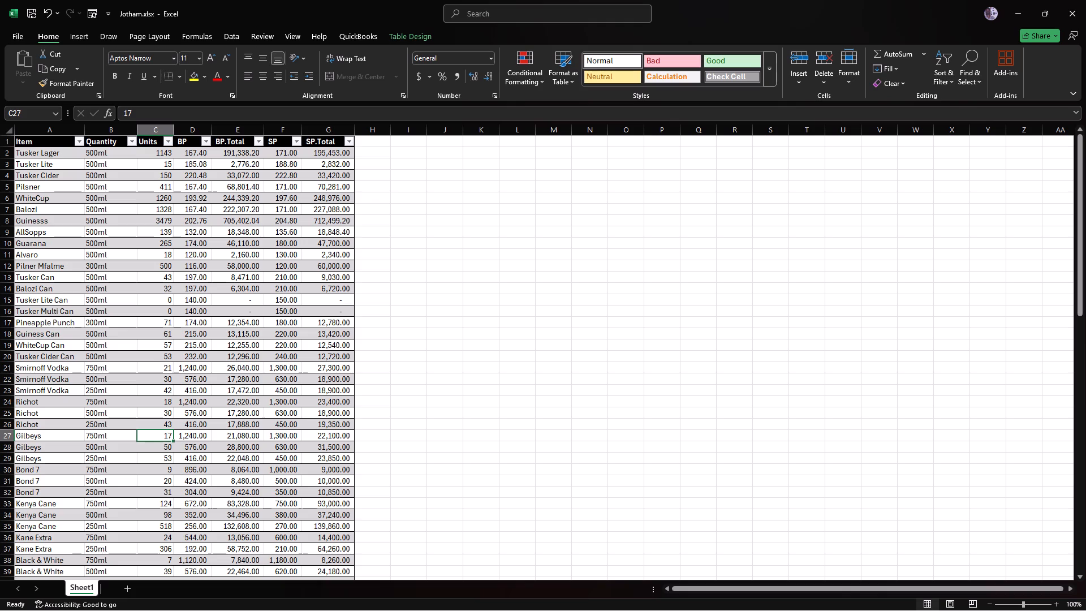
Set the Units value for Gilbeys 750ml to 21.
type("21")
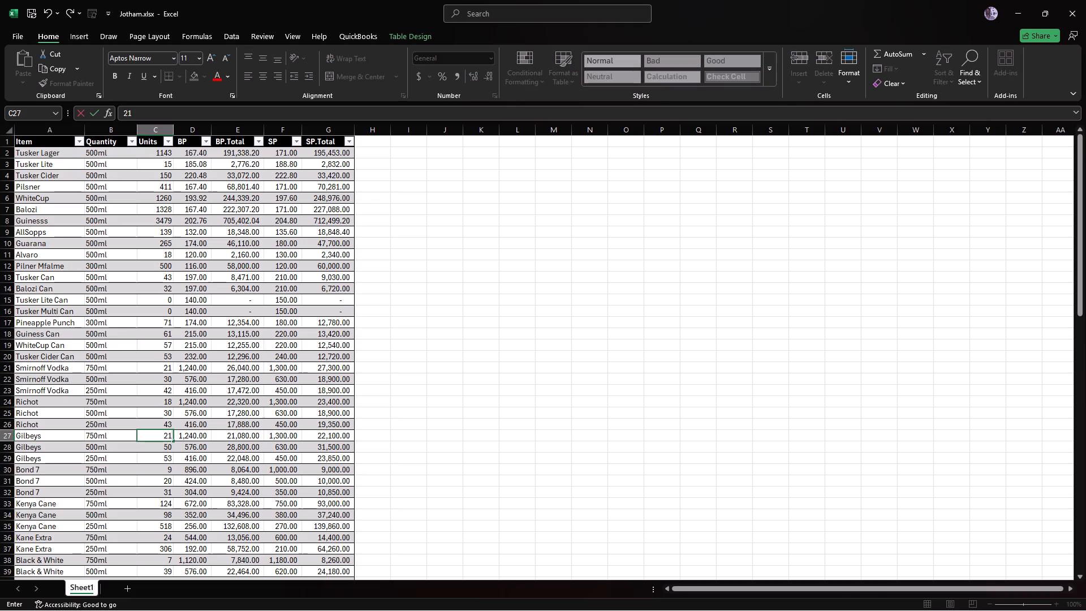
key("Return")
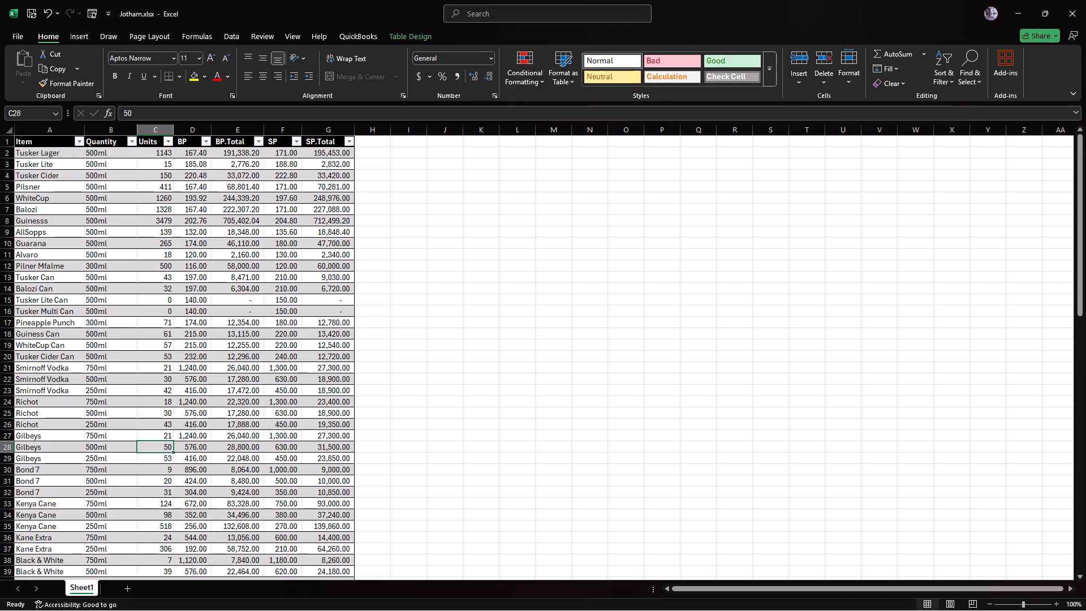
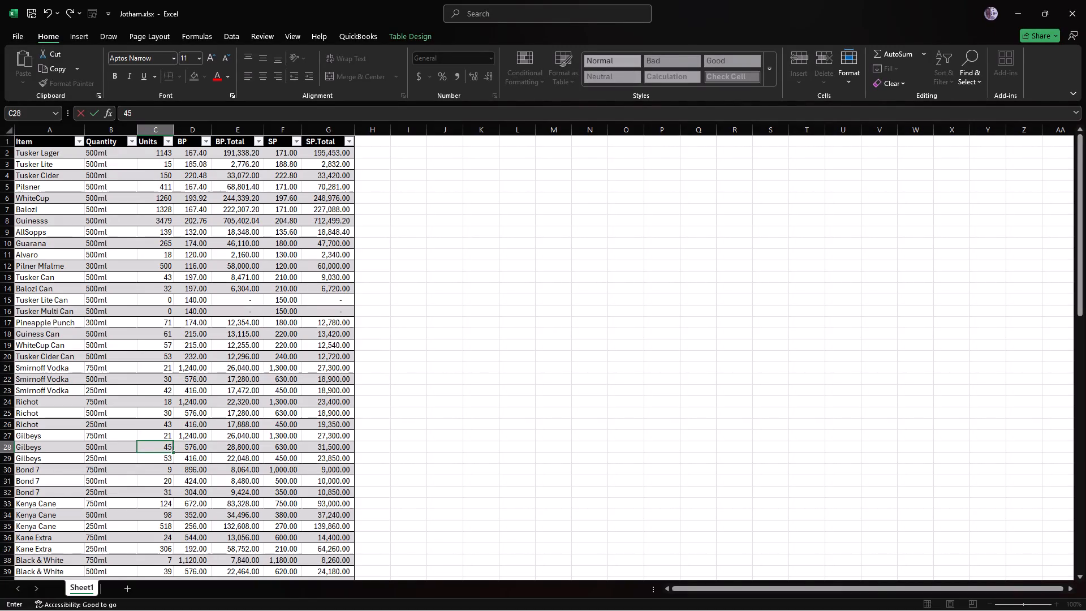
Set the Units values for Gilbeys 500ml to 45 and Gilbeys 250ml to 52.
key("Return")
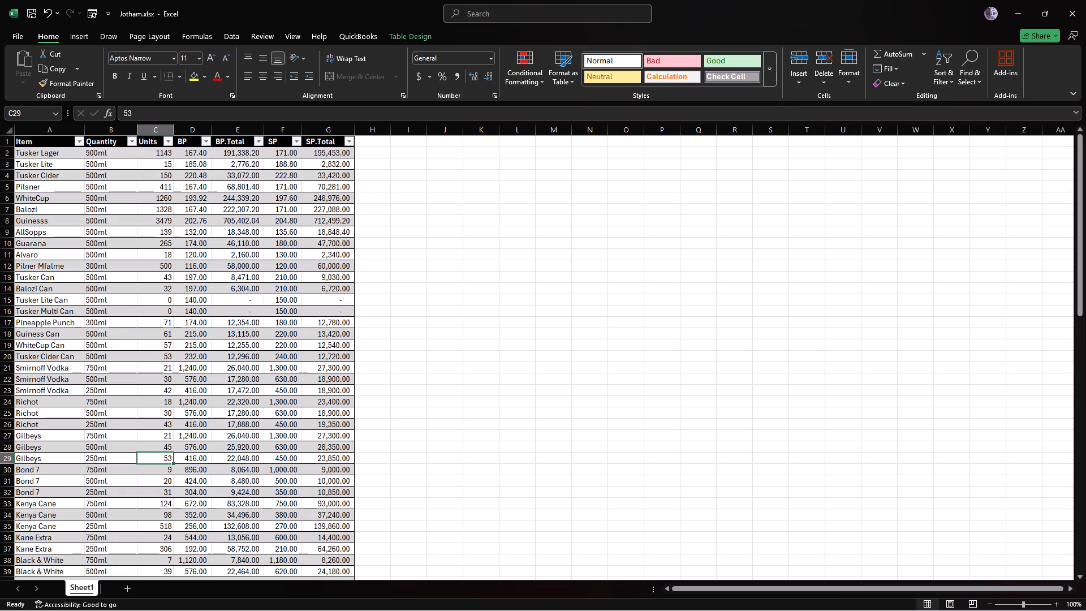
type("52")
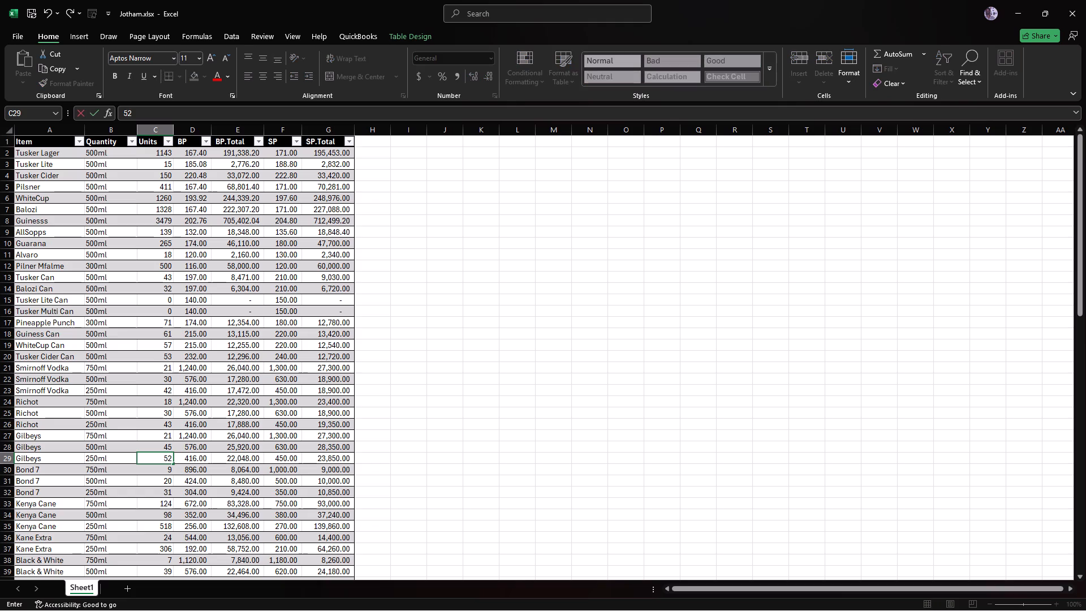
key("Return")
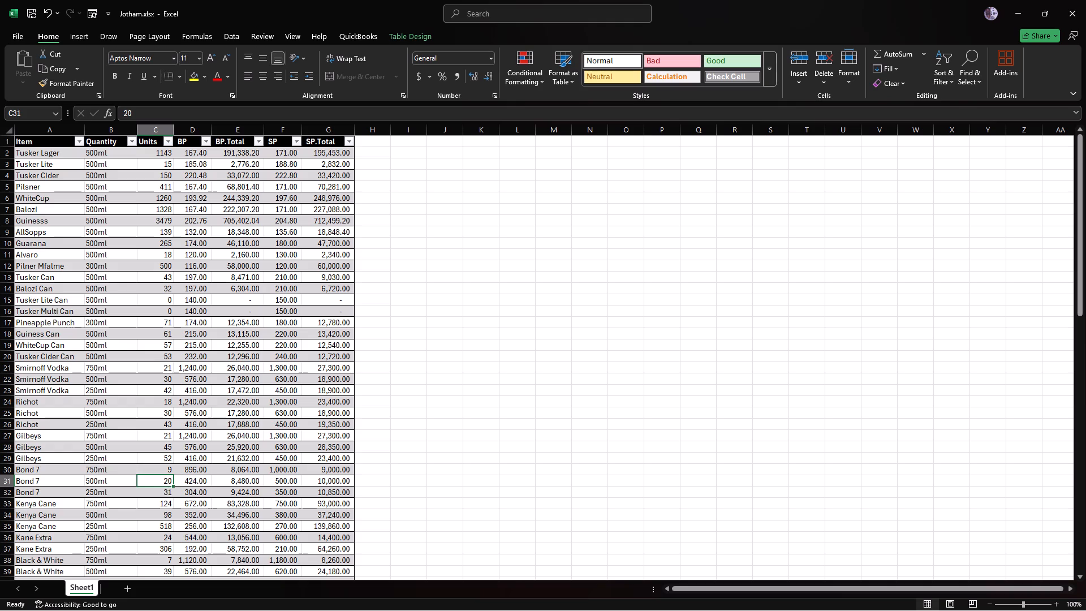
Set the Units values for Bond 7 500ml to 28 and Bond 7 250ml to 32.
type("28")
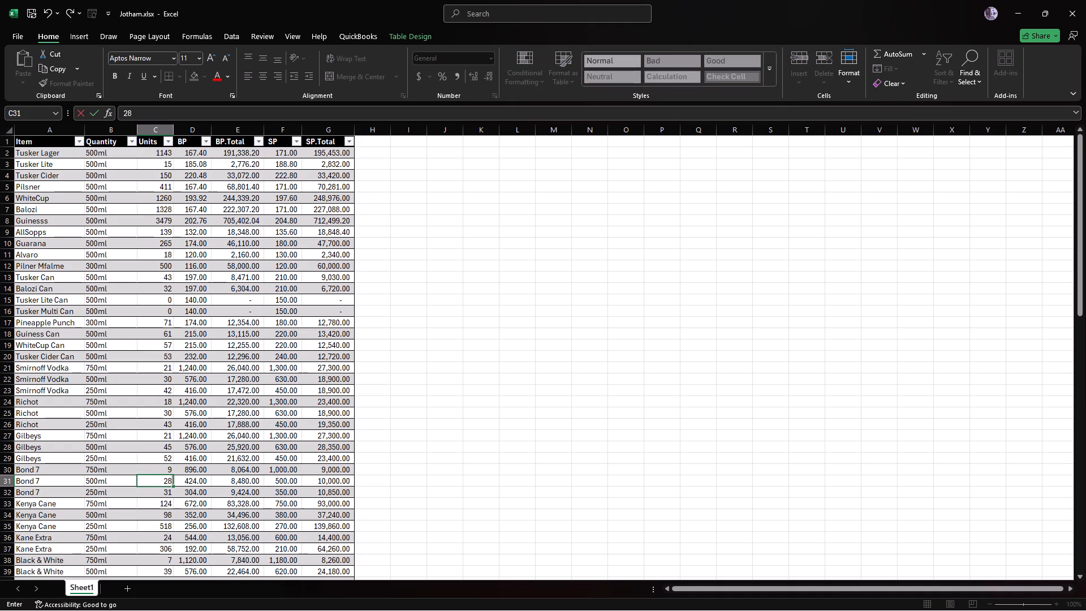
key("Return")
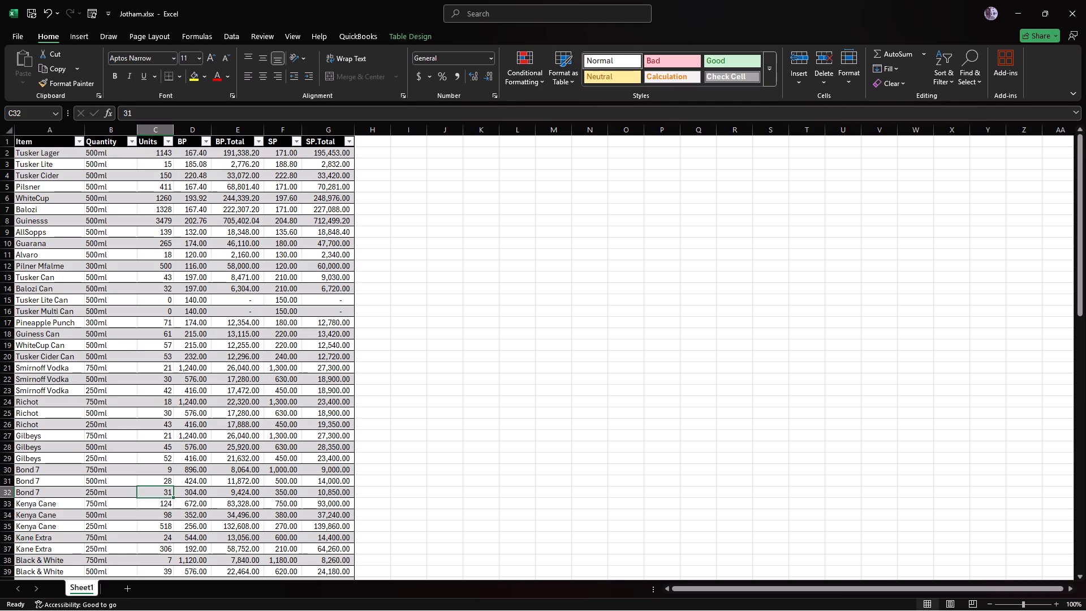
type("32")
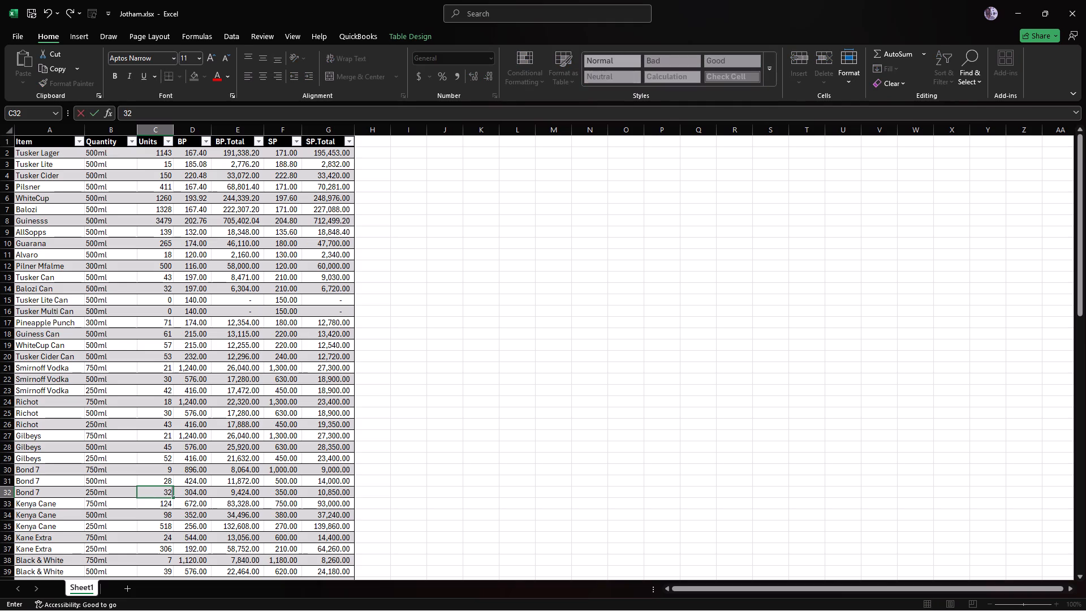
key("Return")
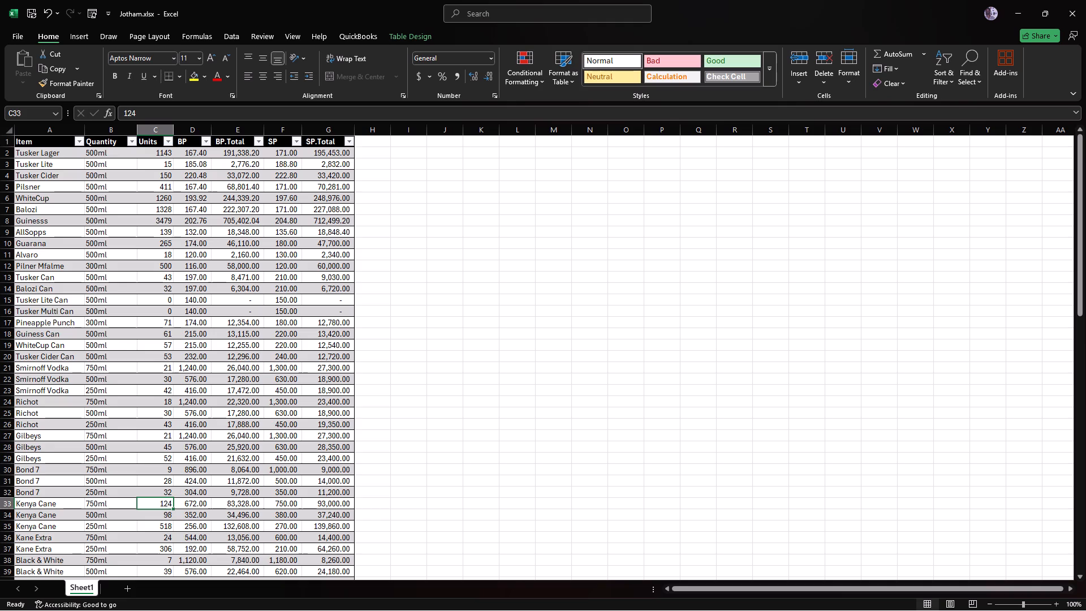
Set the Units value for Kenya Cane 750ml to 130.
type("13")
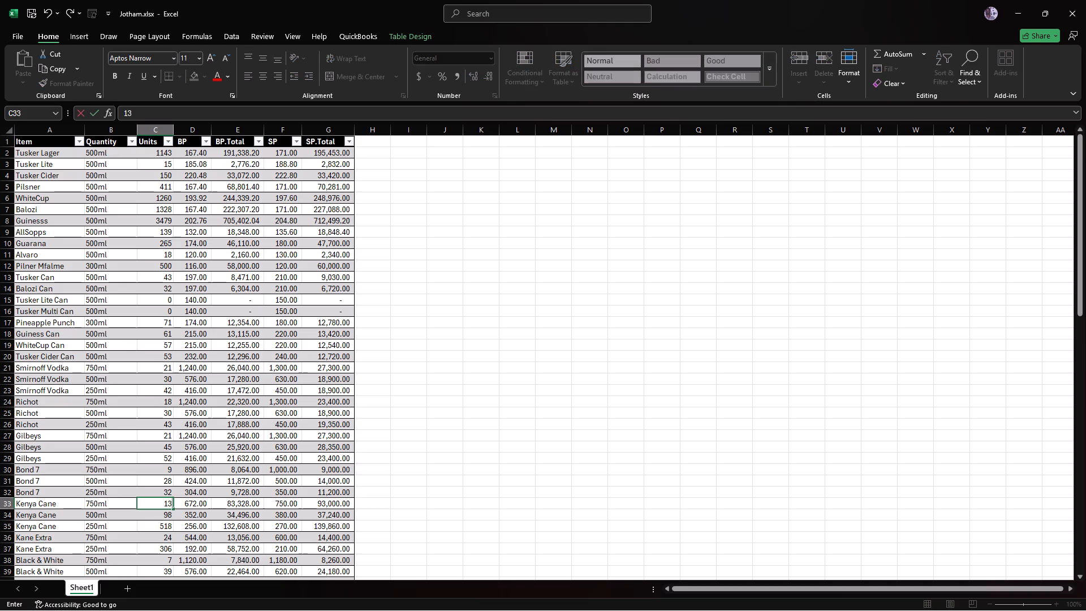
key("0")
key("Return")
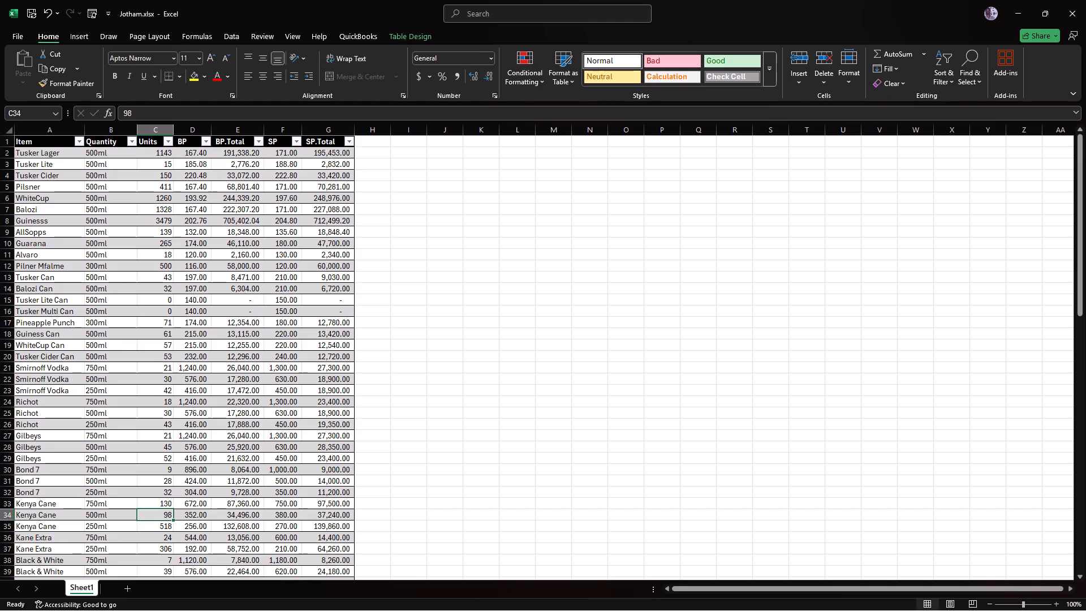
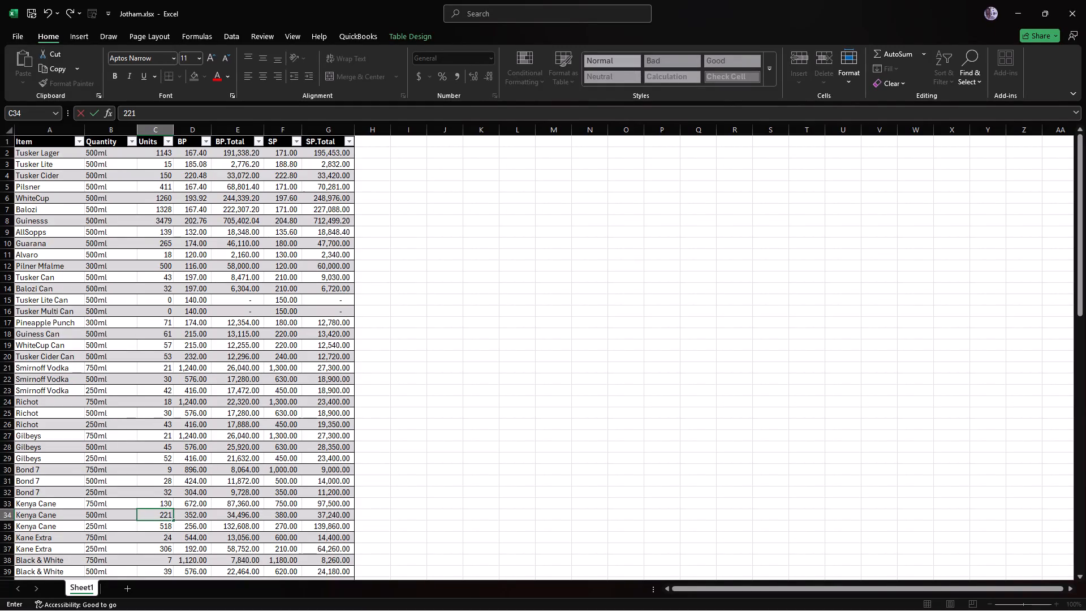
Set the Units value for Kenya Cane 500ml to 221.
key("Return")
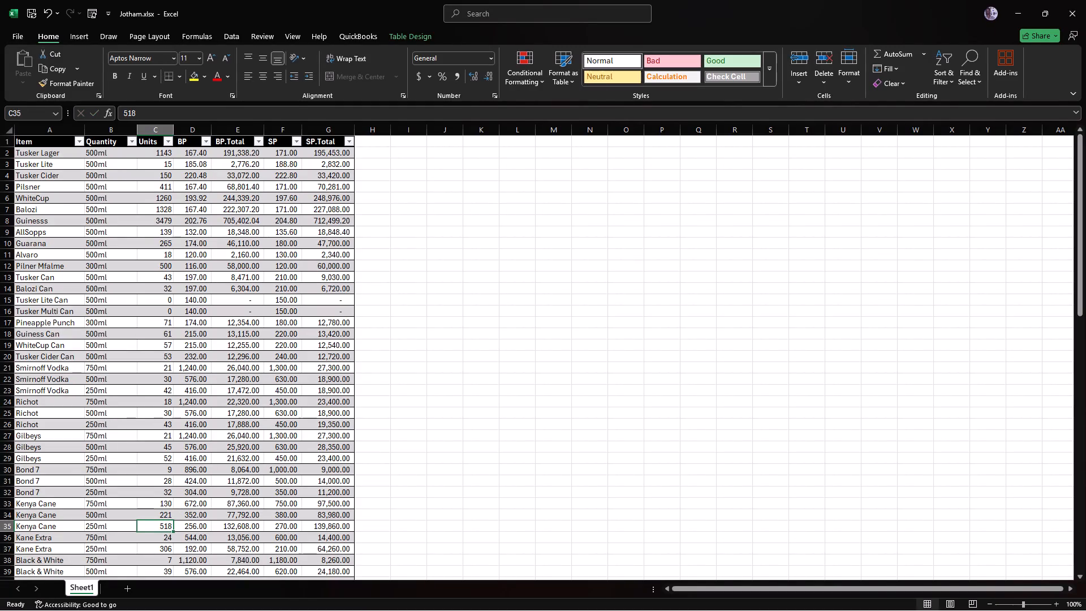
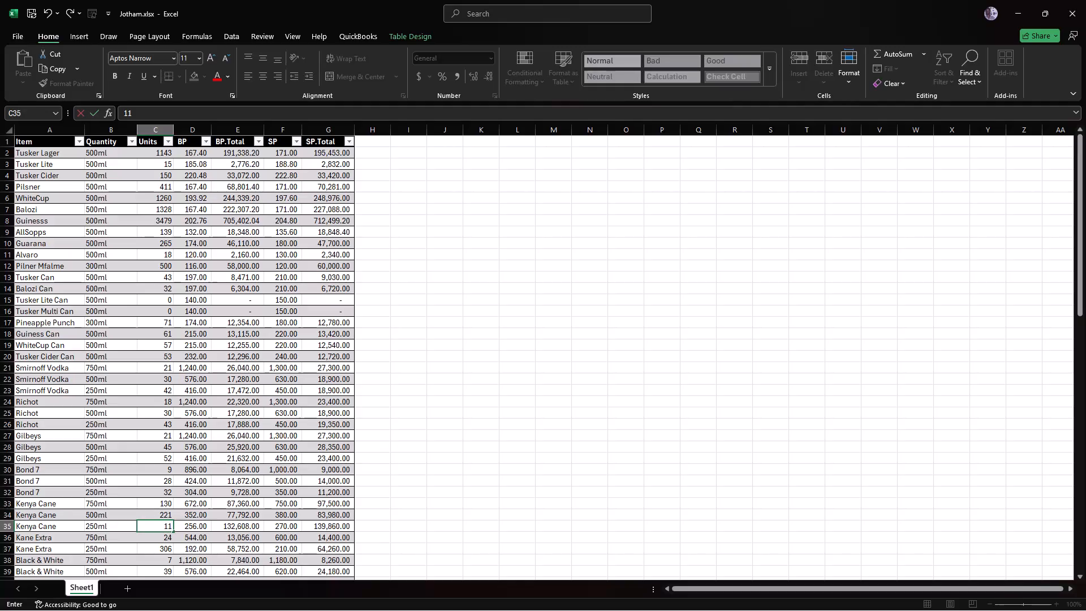
Set the Units value for Kenya Cane 250ml to 1148.
type("48")
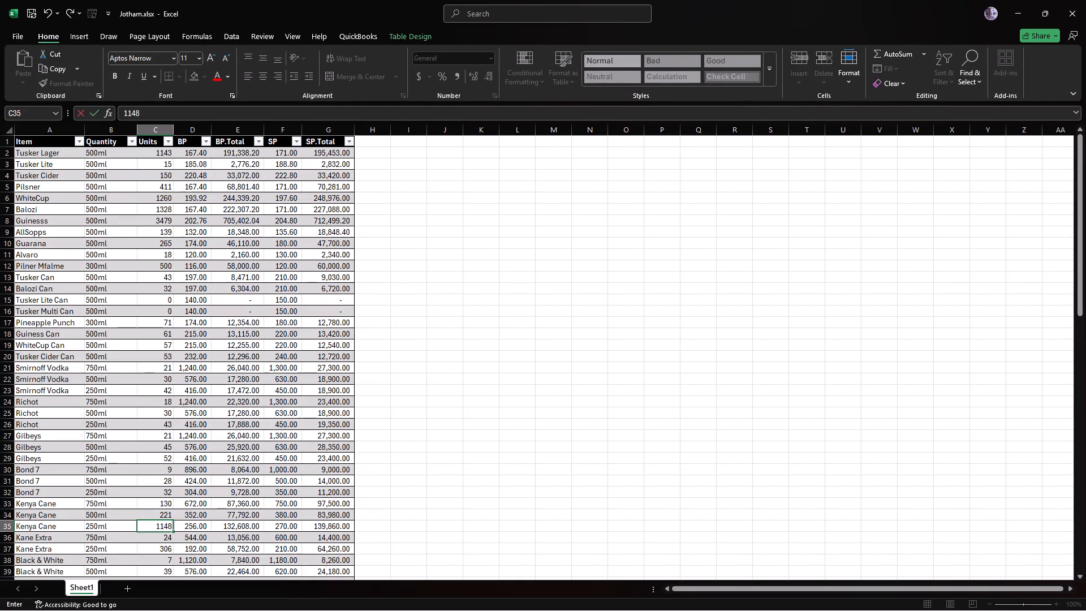
key("Return")
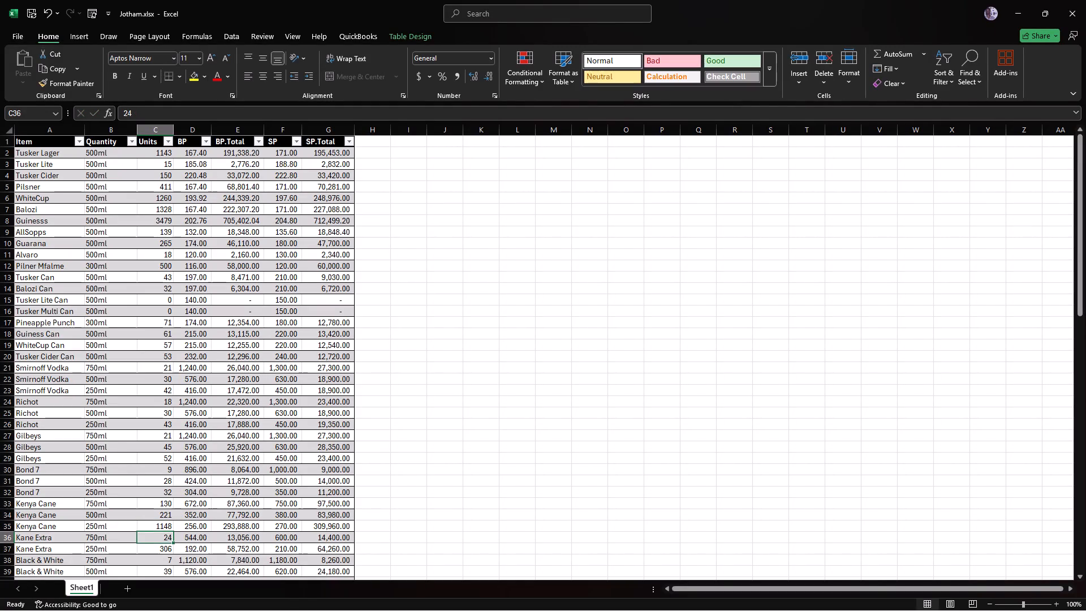
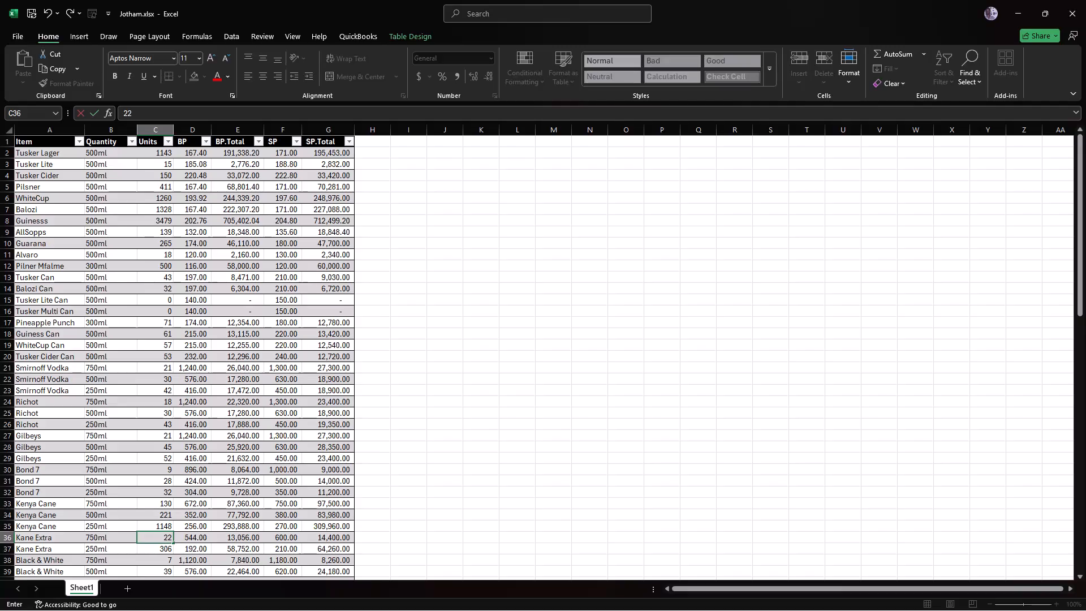
Set the Units value for Kane Extra 750ml to 22.
key("Return")
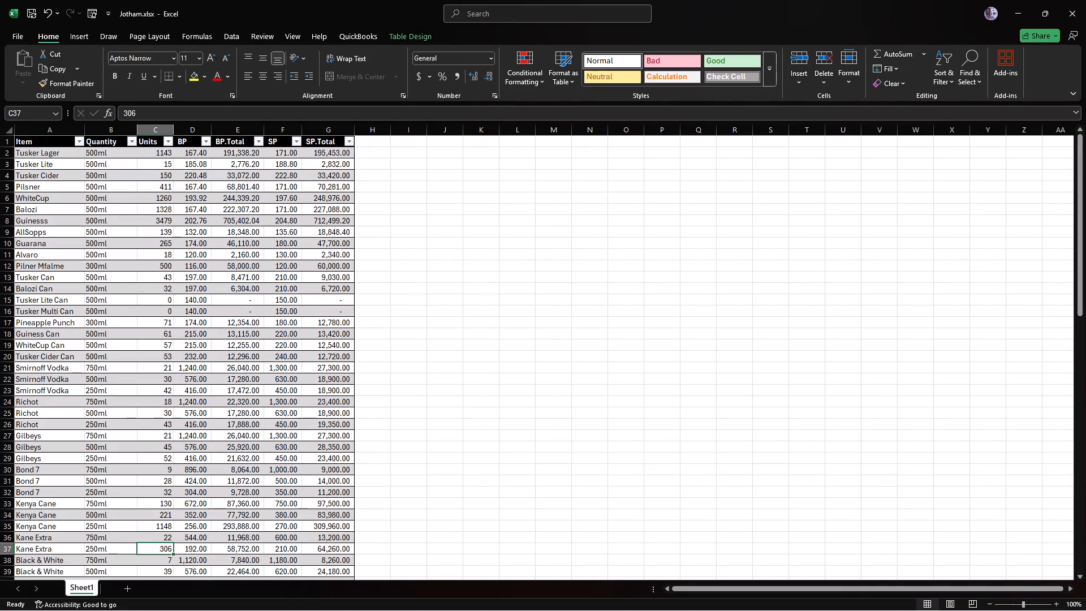
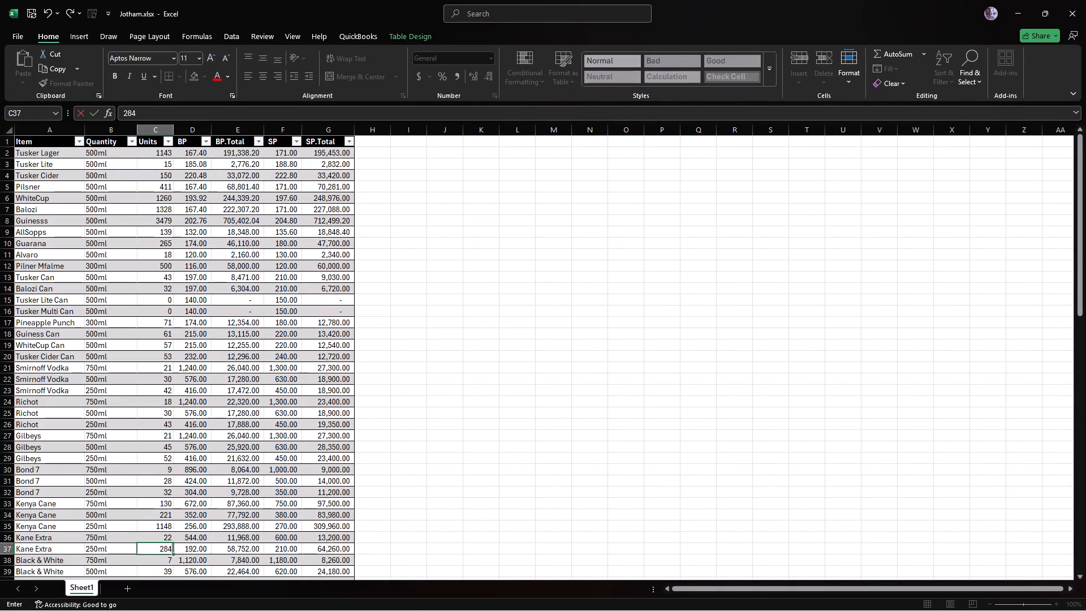
Set the Units value for Kane Extra 250ml to 284.
key("Return")
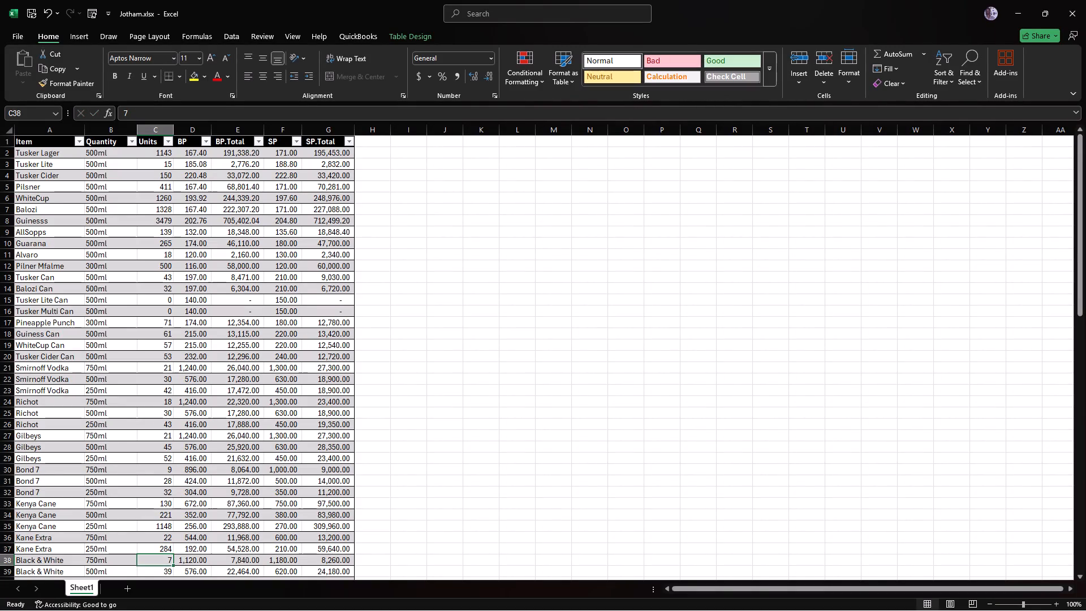
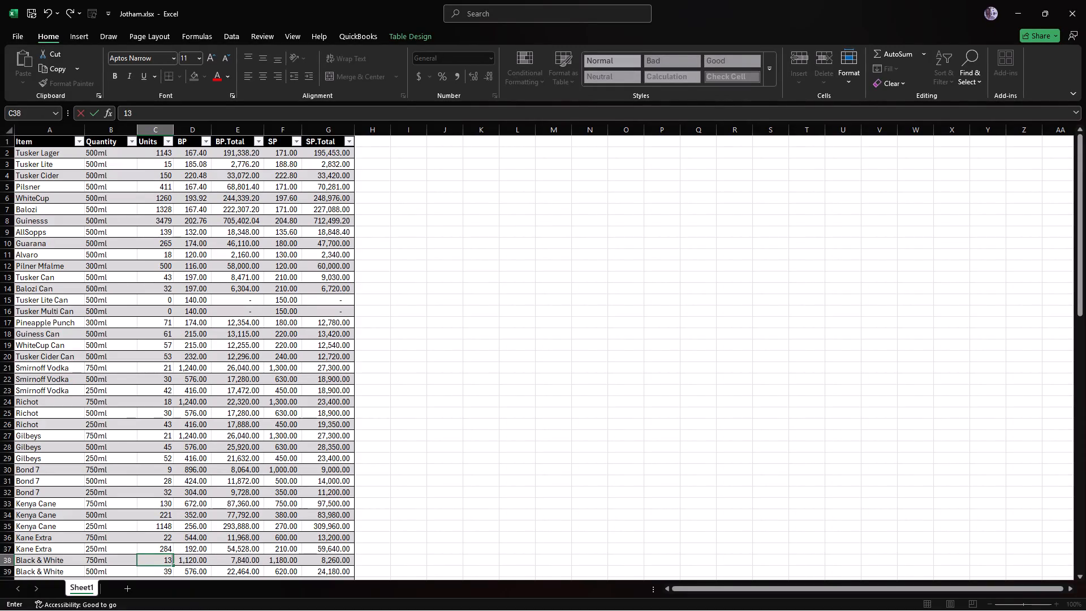
Set the Units values for Black & White to 13 for 750ml, 28 for 500ml and 34 for 250ml.
key("Return")
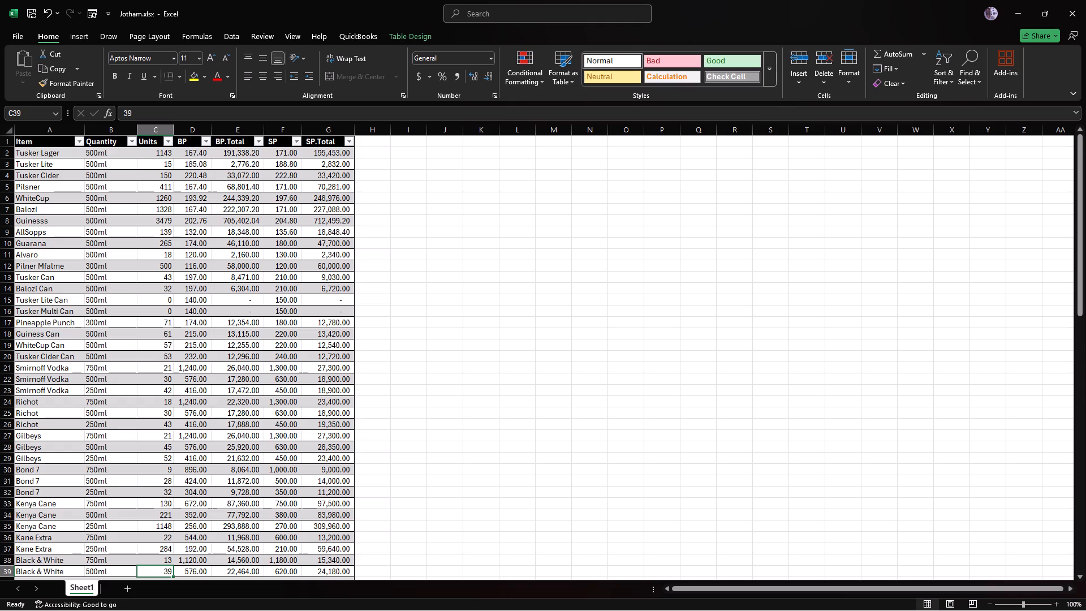
key("2")
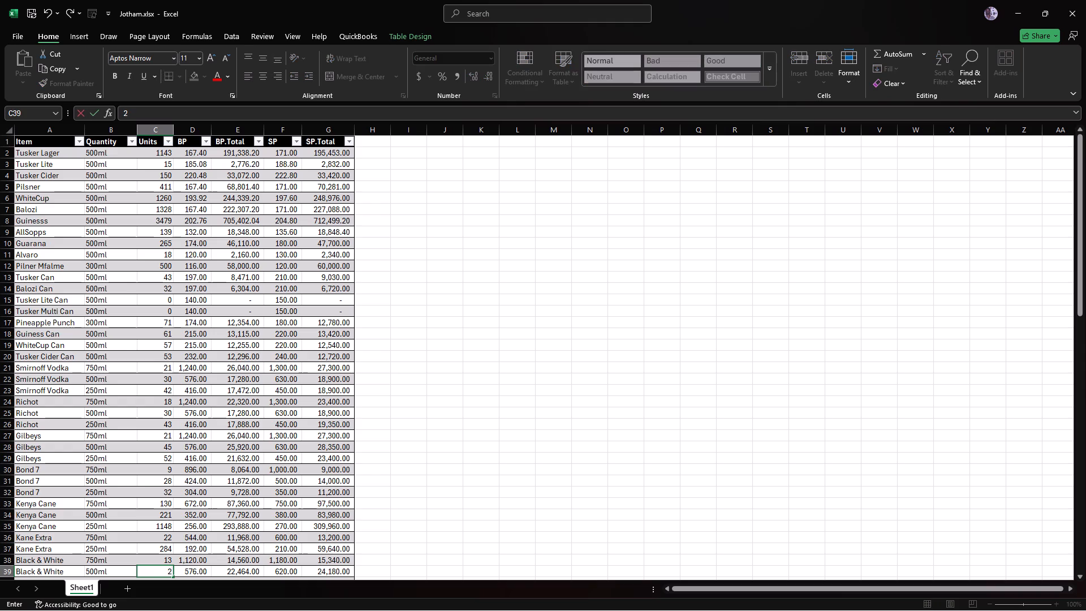
key("8")
key("Return")
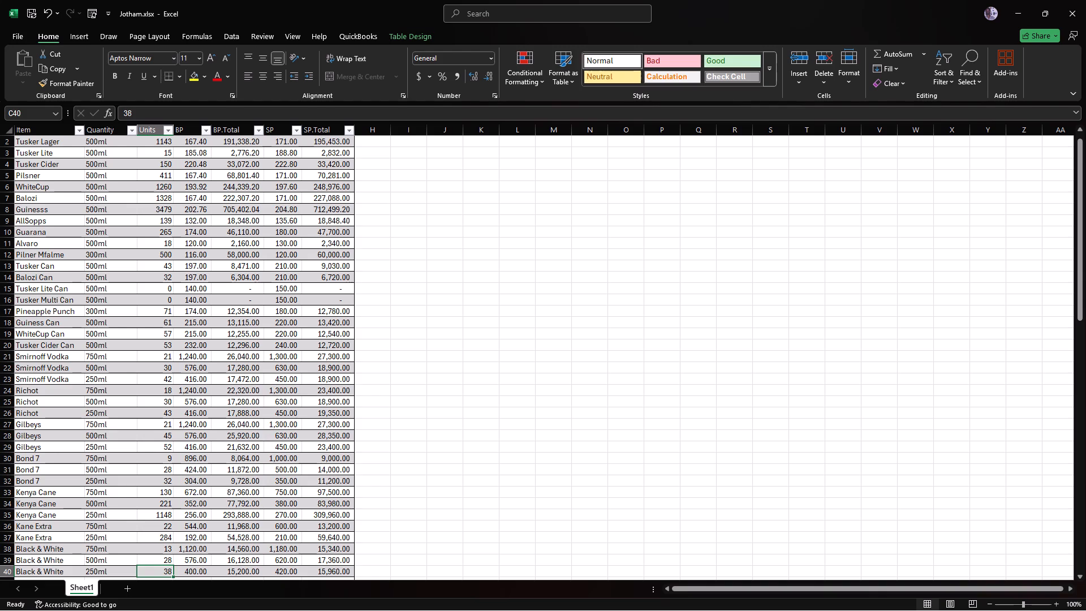
type("34")
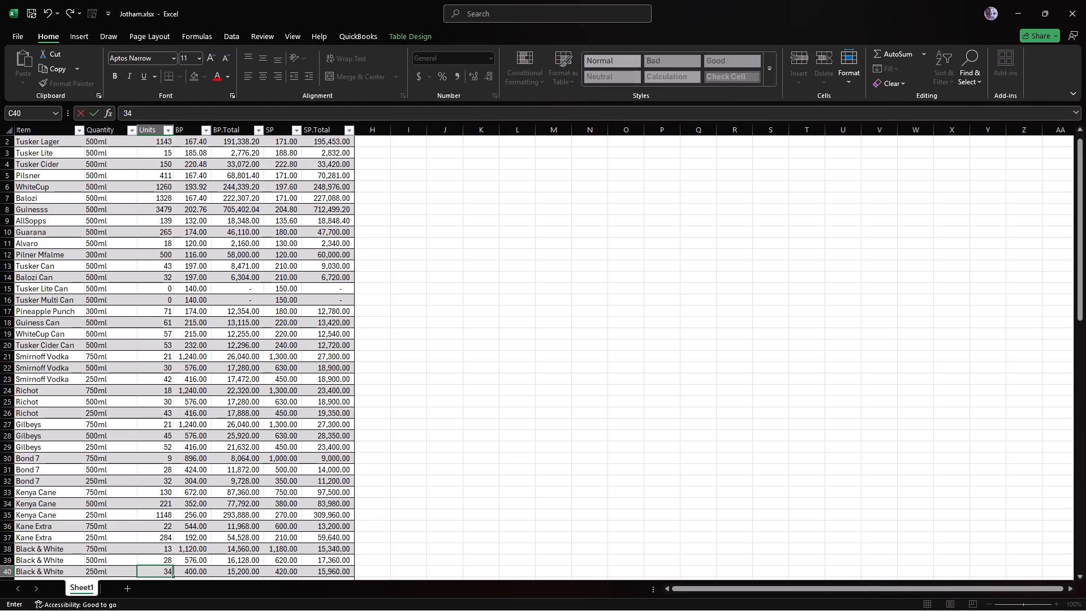
key("Return")
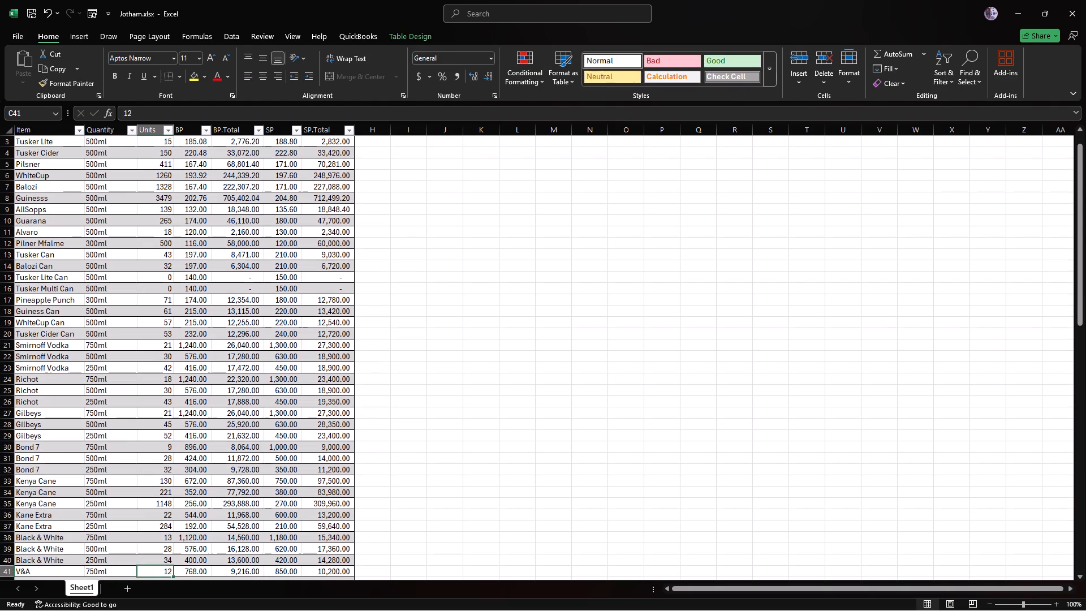
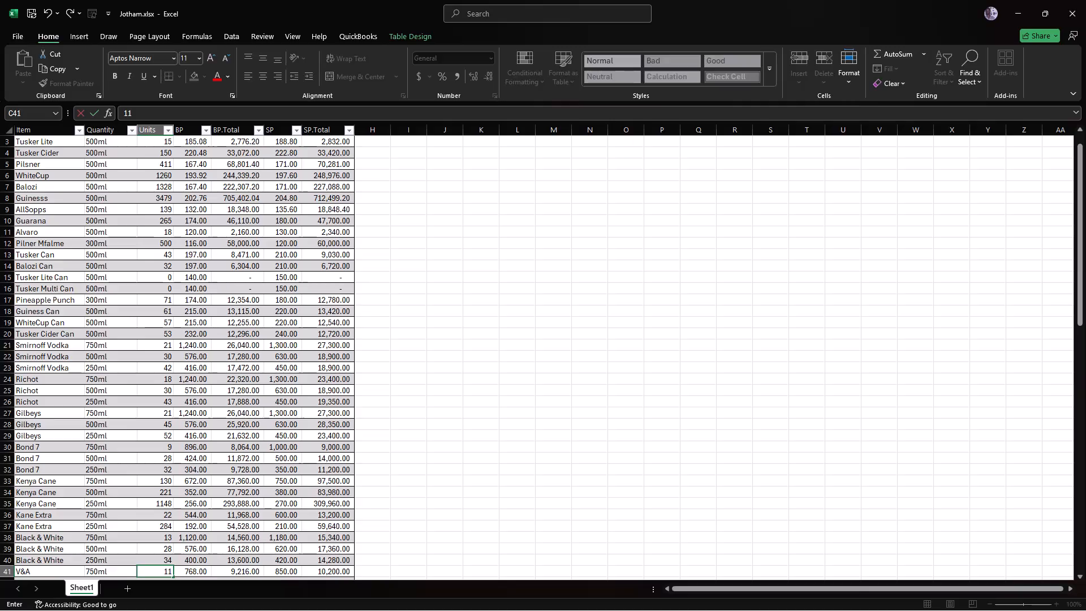
Set the Units values for V&A to 11 for 750ml and 51 for 250ml.
key("Return")
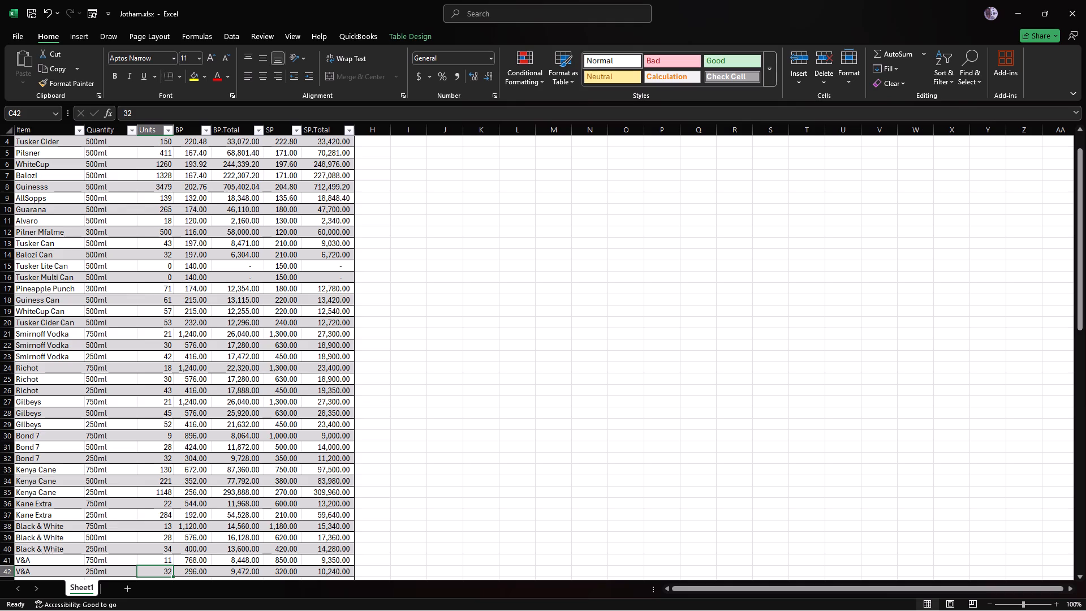
key("5")
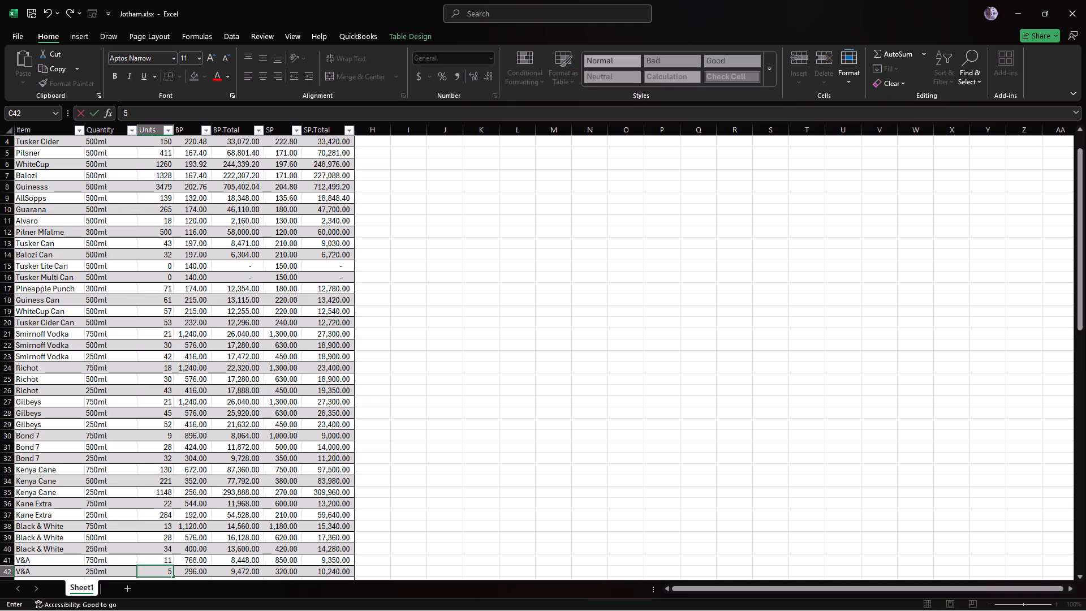
key("1")
key("Return")
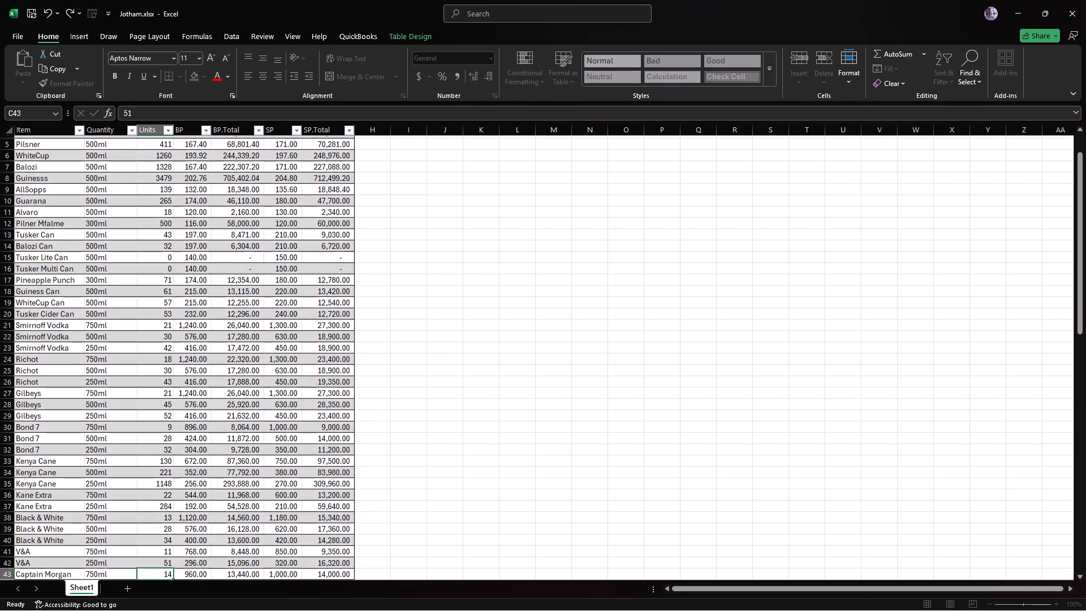
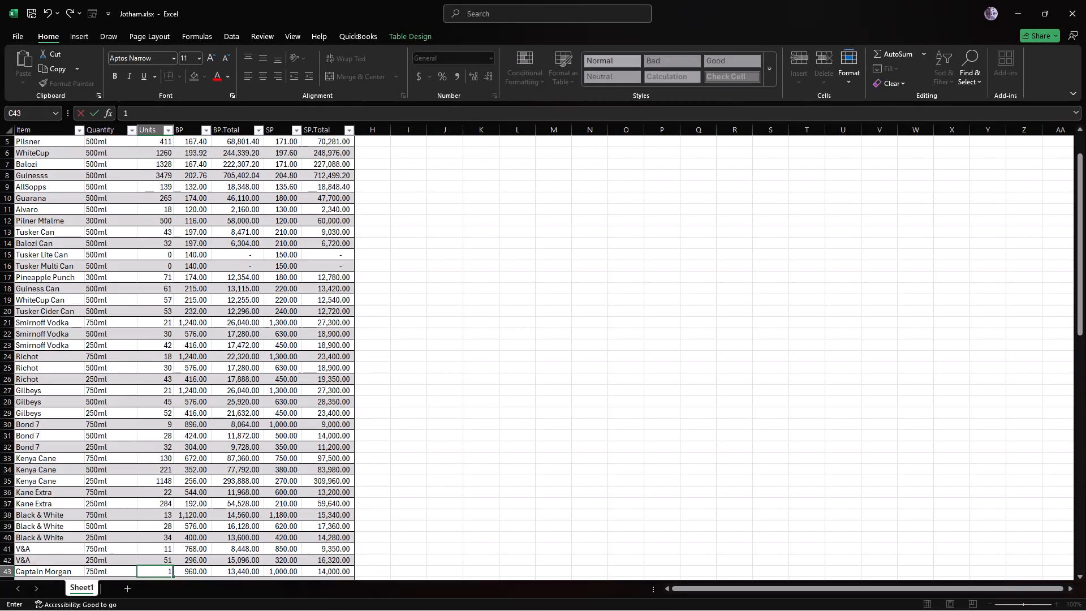
Set the Units values for Captain Morgan to 19 for 750ml and 89 for 250ml.
key("9")
key("Return")
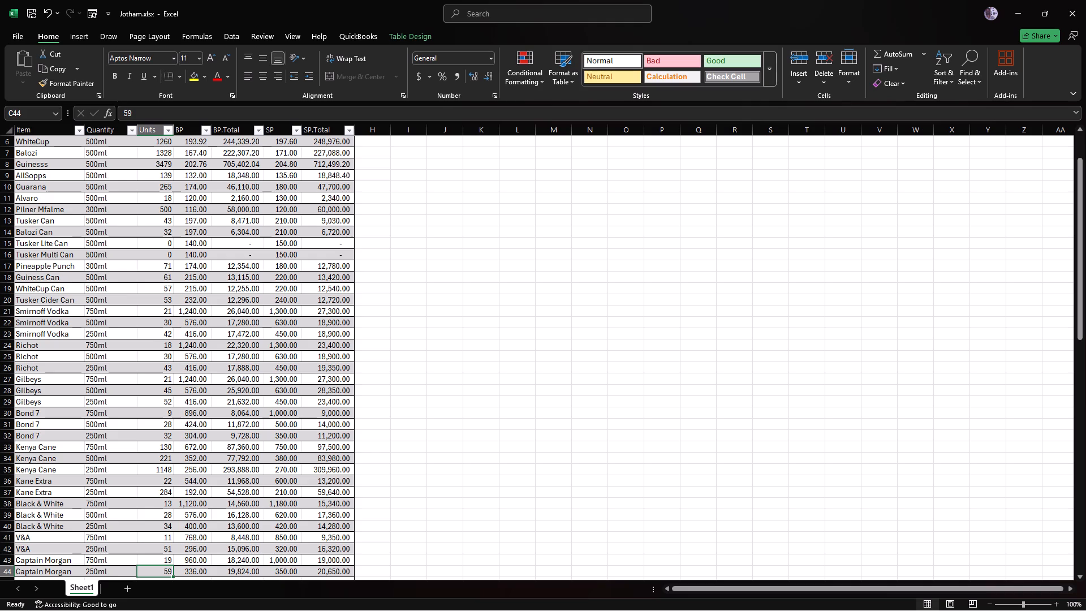
type("89")
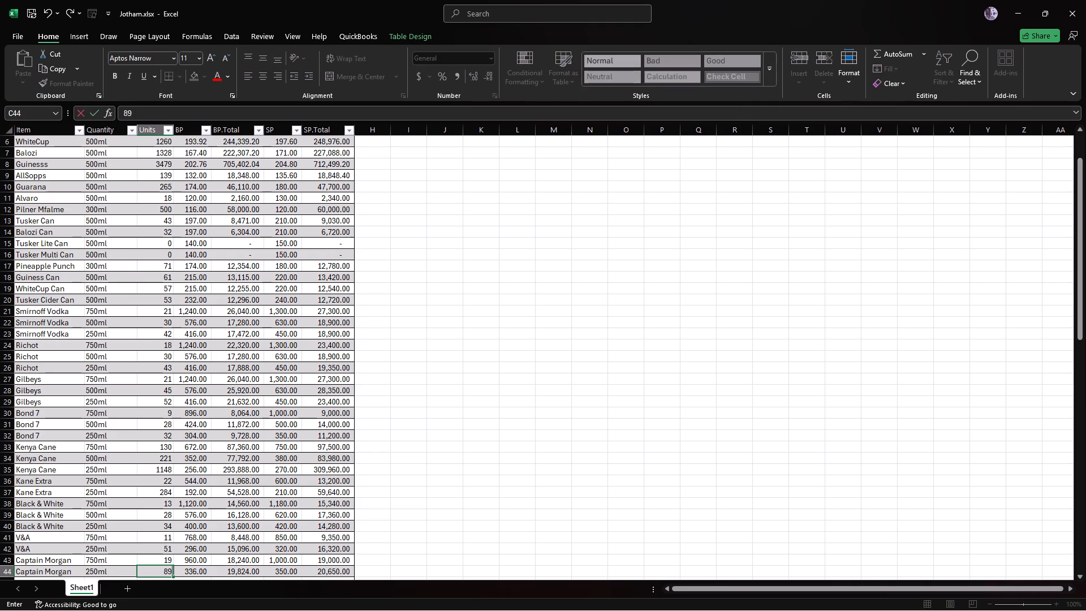
key("Return")
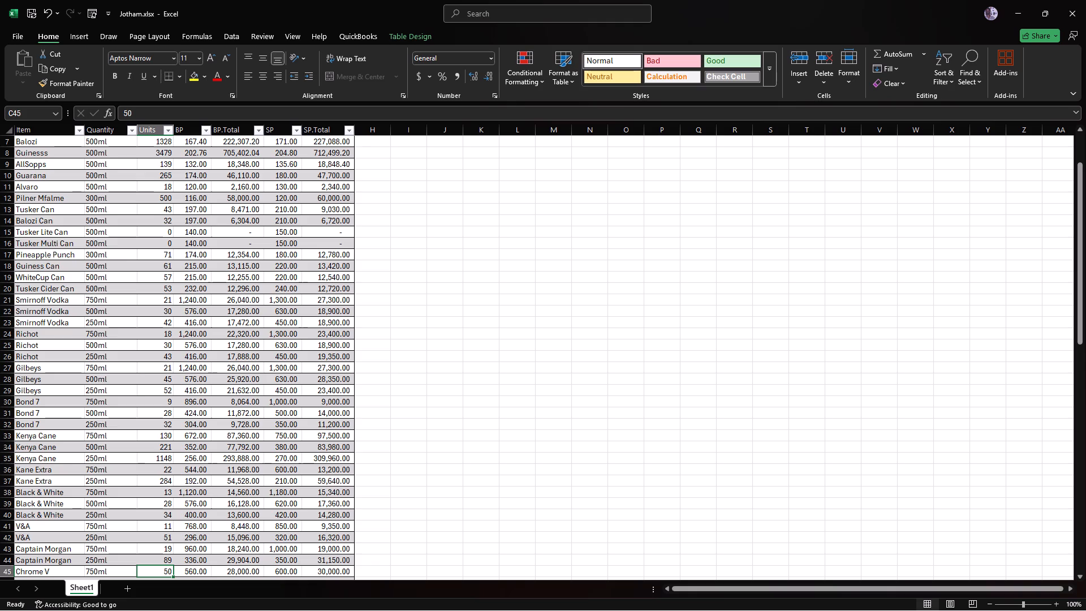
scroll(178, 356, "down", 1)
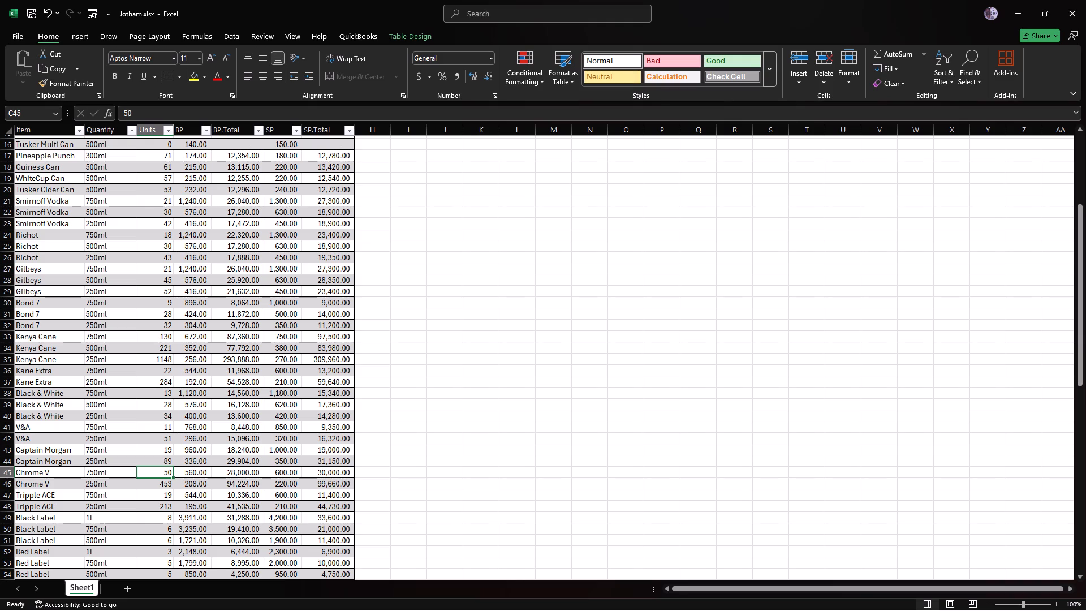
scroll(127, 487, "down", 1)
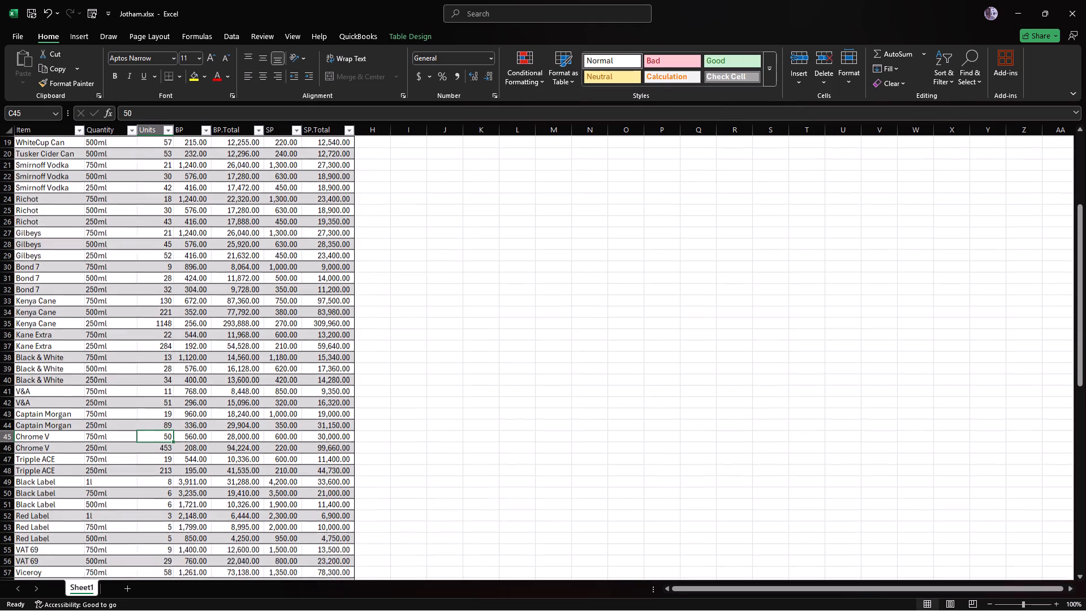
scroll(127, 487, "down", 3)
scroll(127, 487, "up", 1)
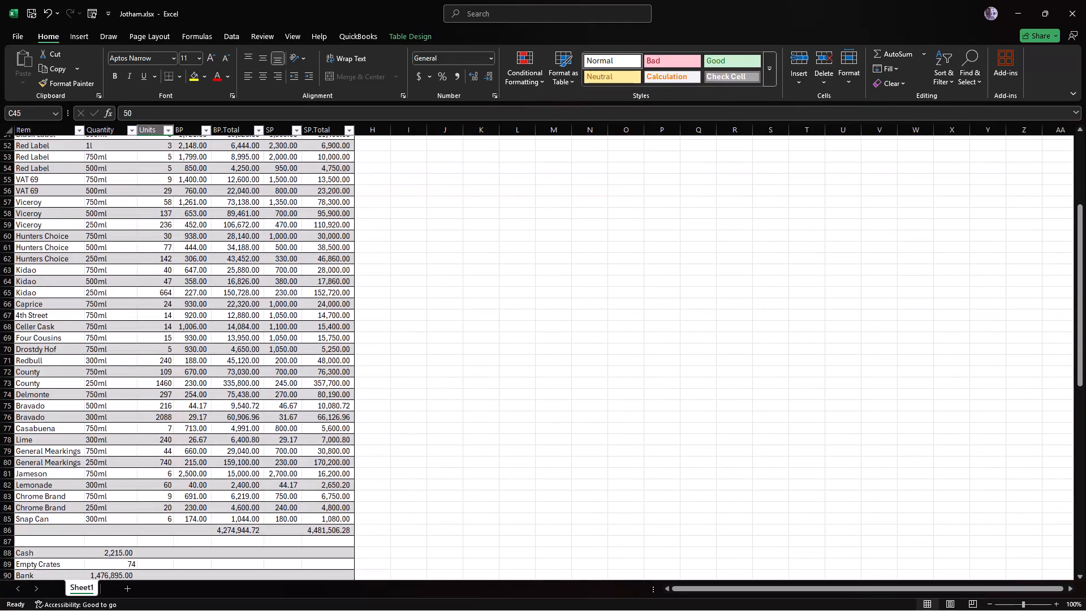
Set the Units value for Chrome V 750ml to 40.
scroll(127, 487, "up", 1)
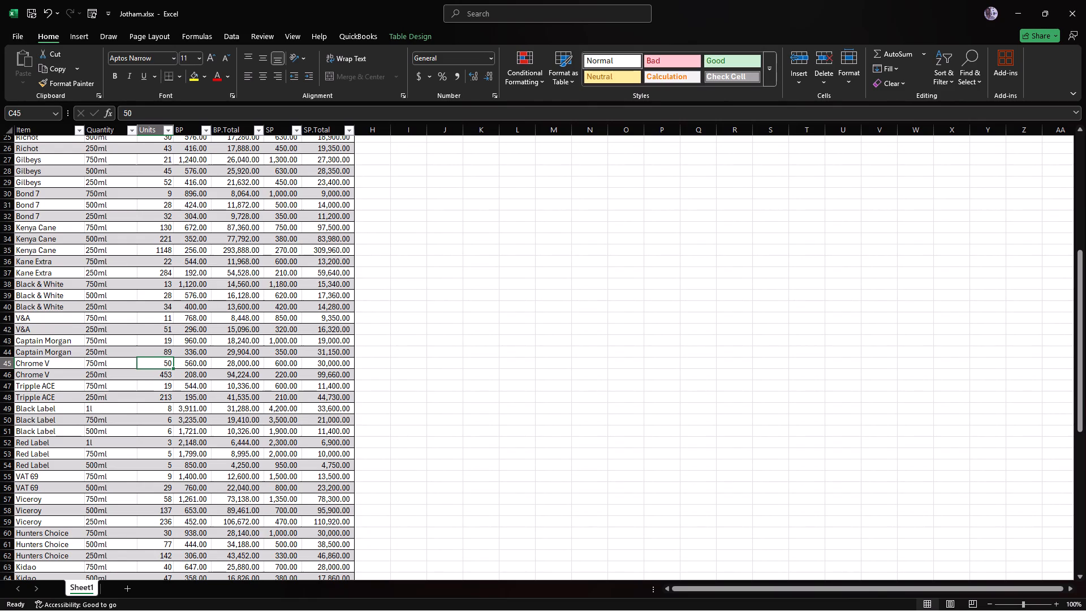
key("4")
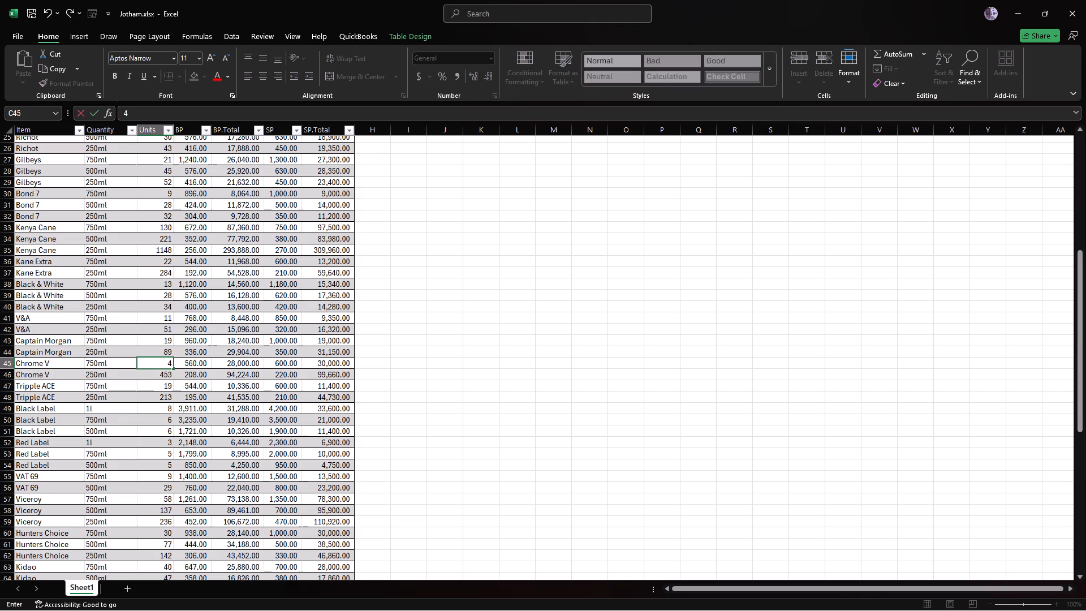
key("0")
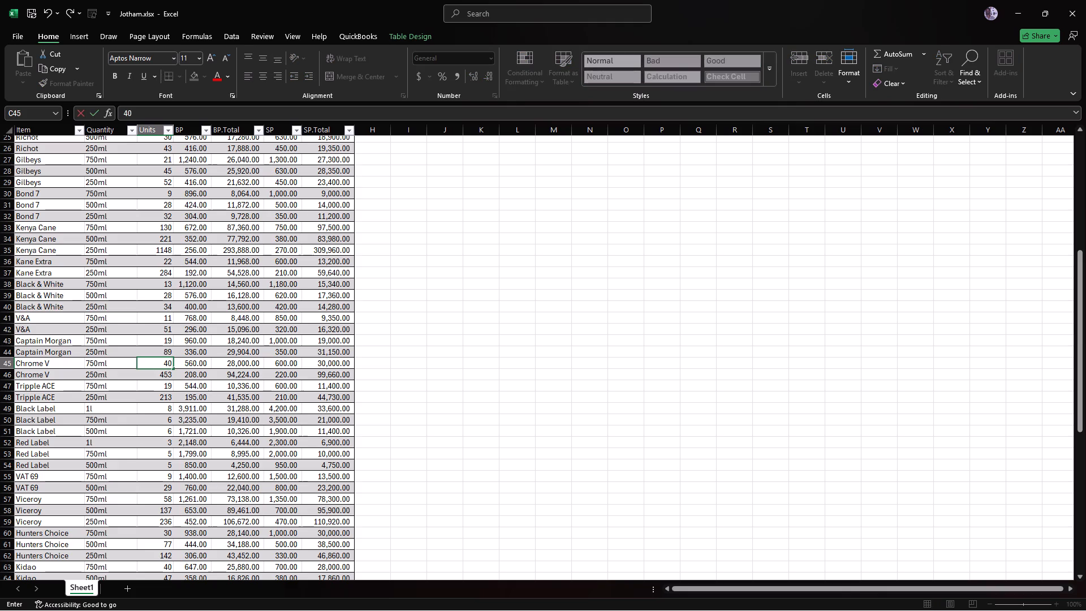
key("Return")
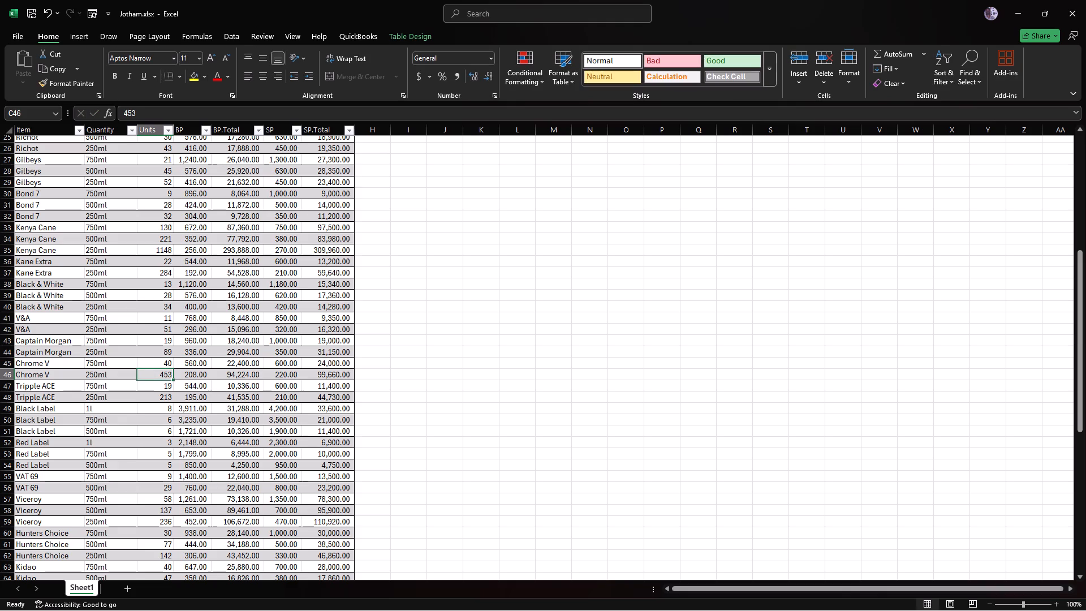
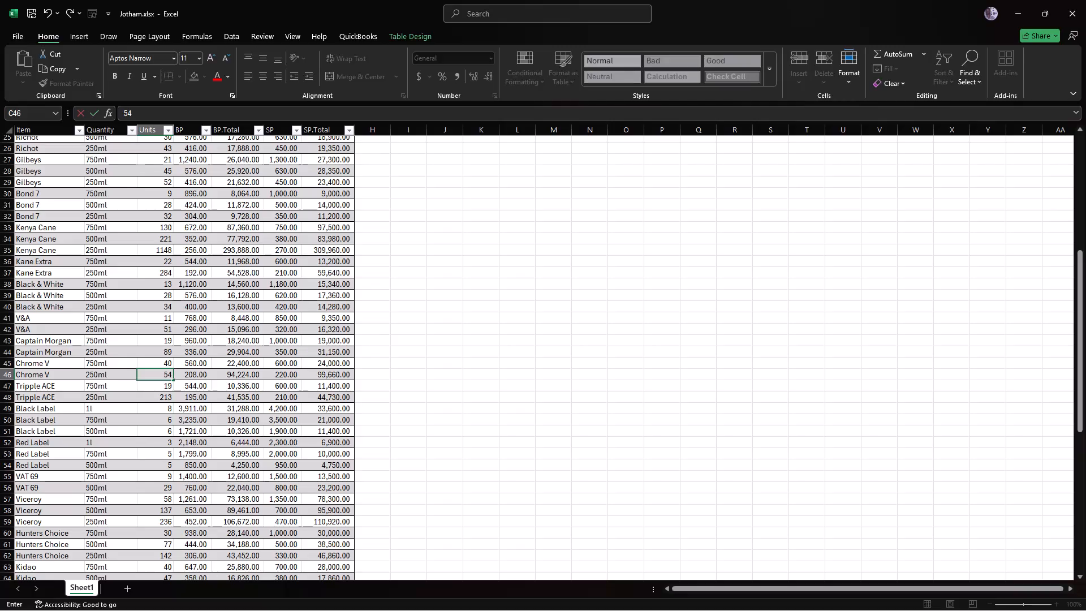
Complete the Units value for Chrome V 250ml as 549.
key("9")
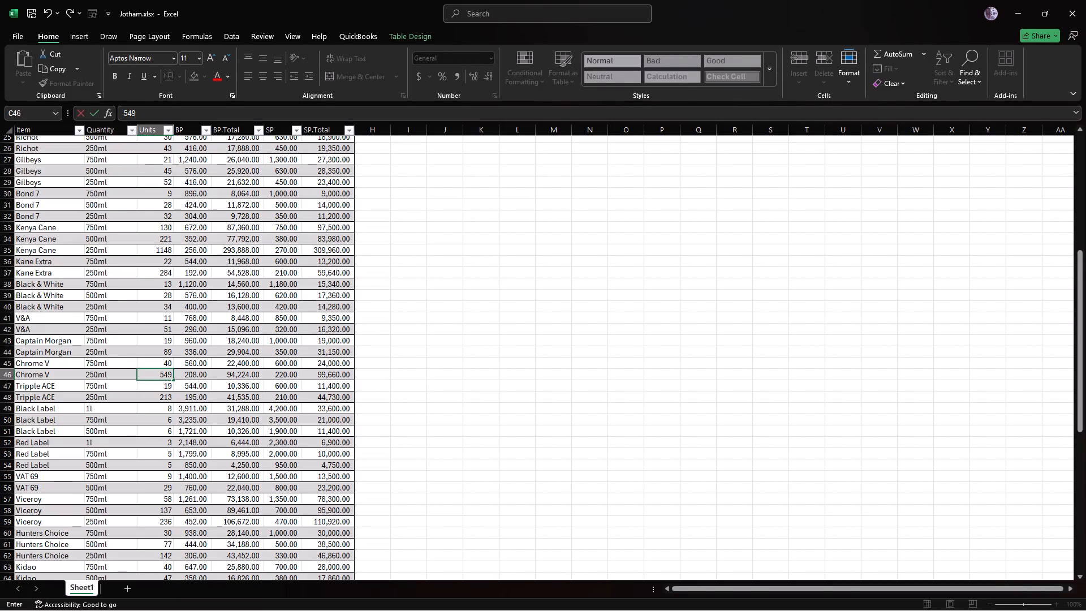
key("Return")
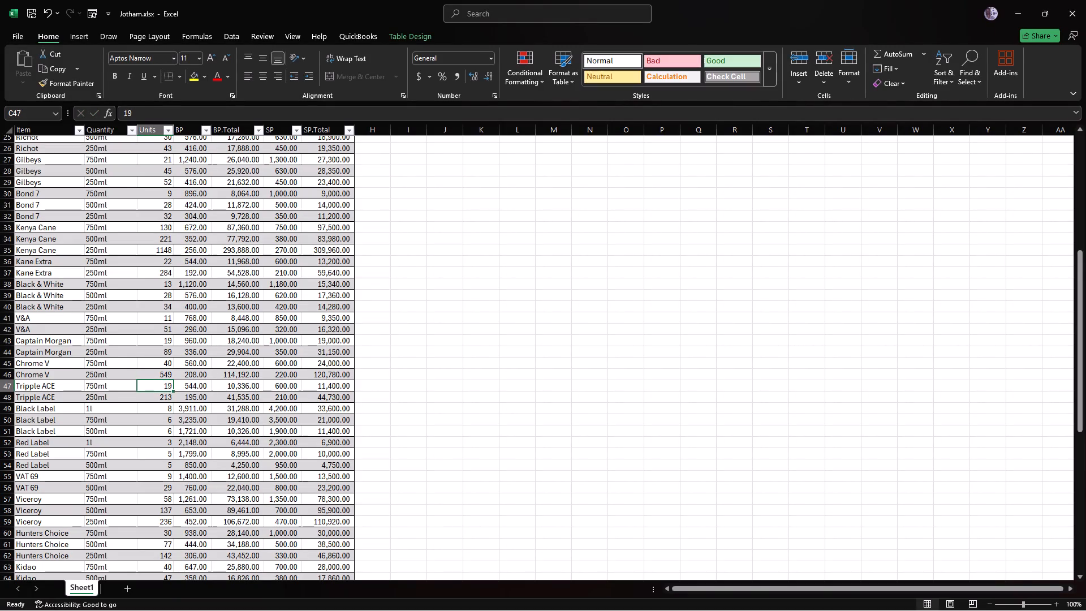
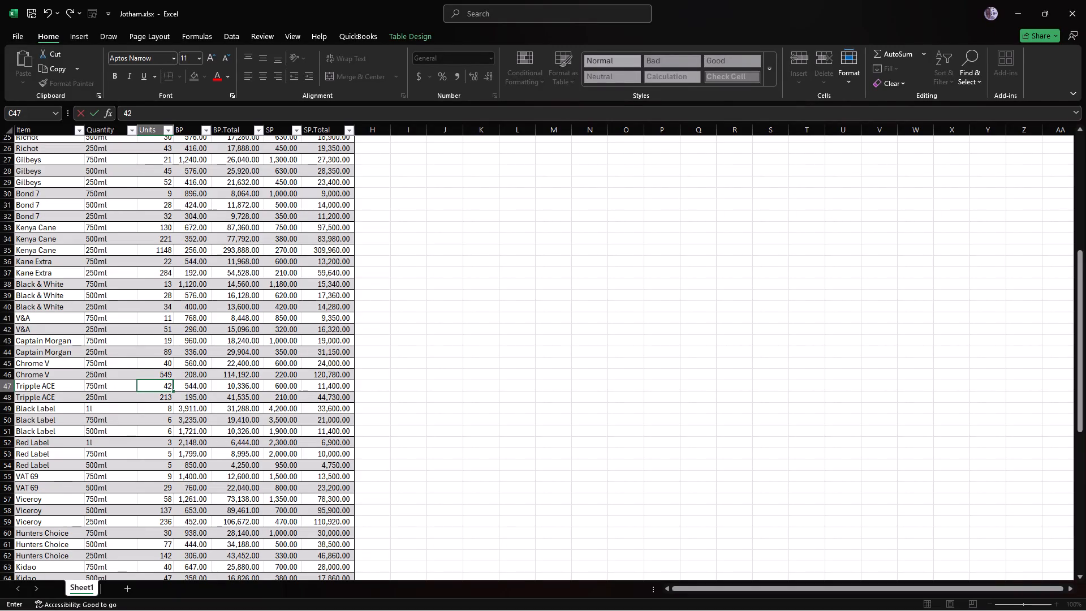
Complete the Units value for Tripple ACE 750ml as 42.
key("Return")
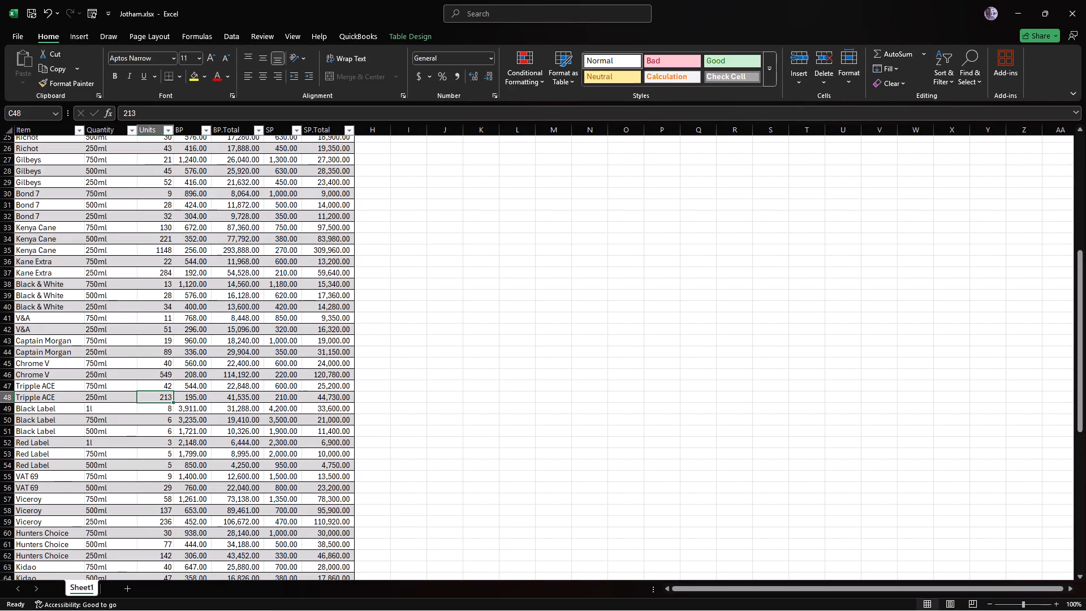
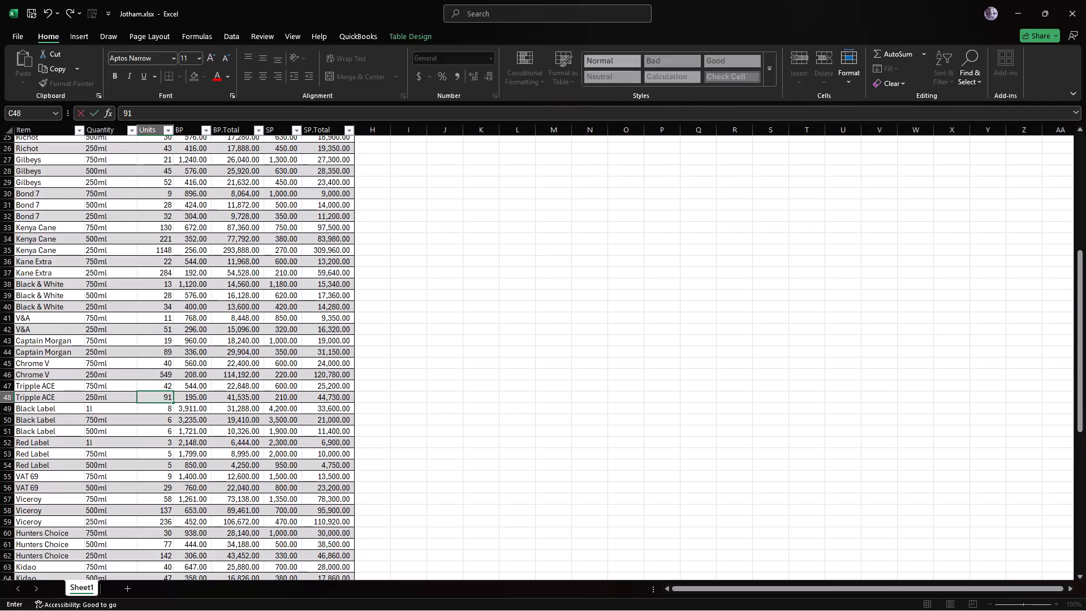
Complete the Units value for Tripple ACE 250ml as 916.
key("6")
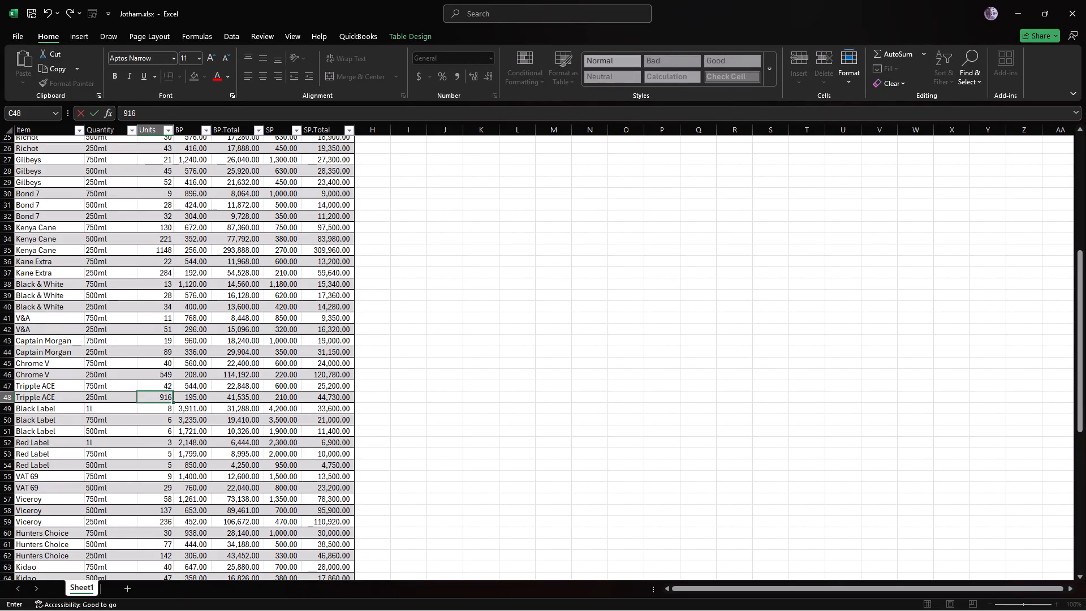
key("Return")
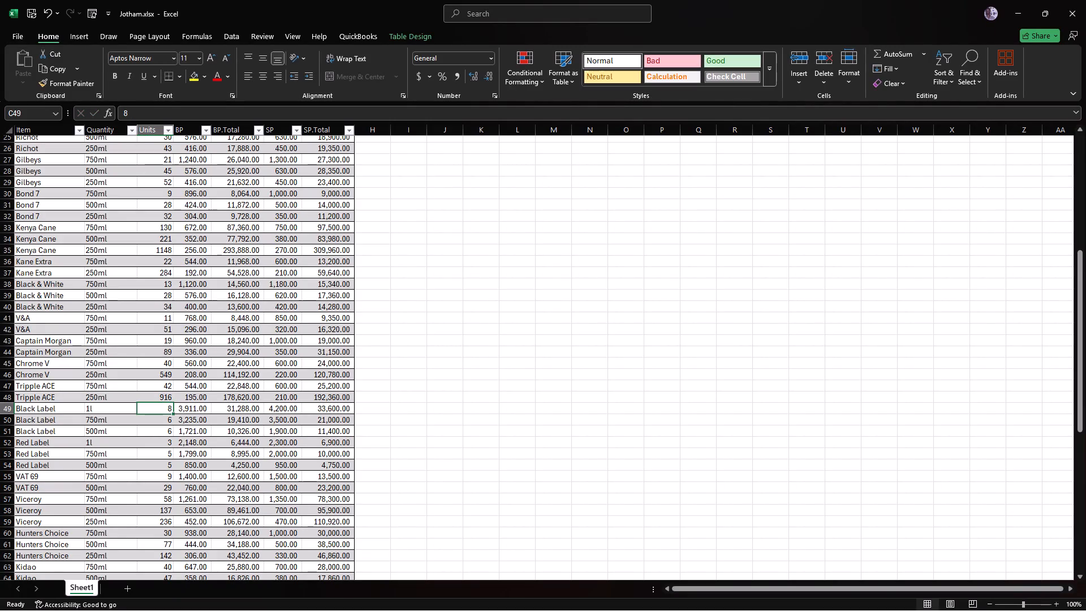
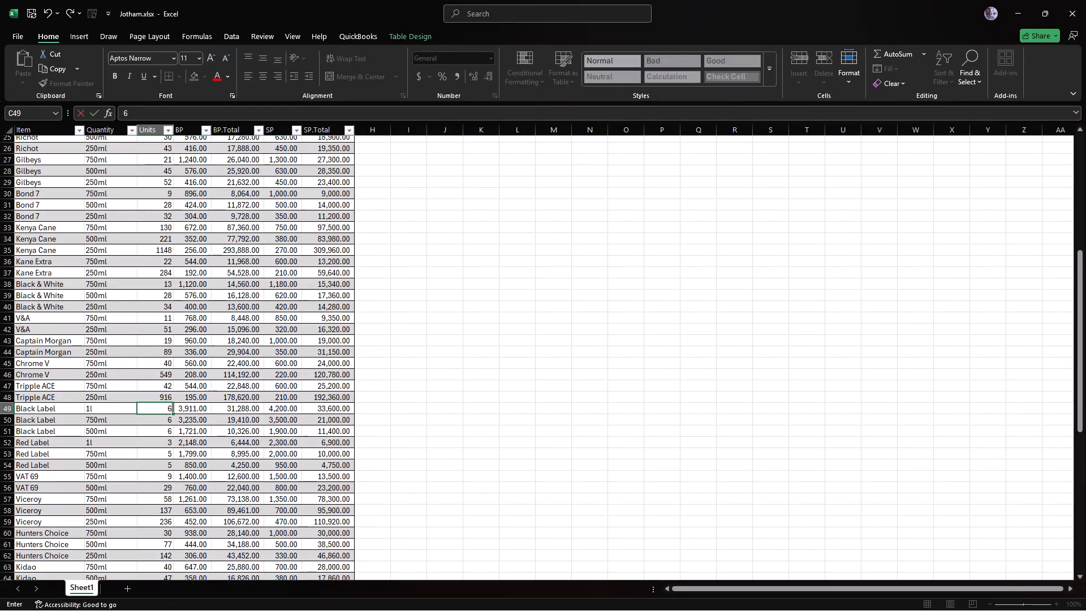
Complete the Units value for Black Label 1l as 6.
key("Return")
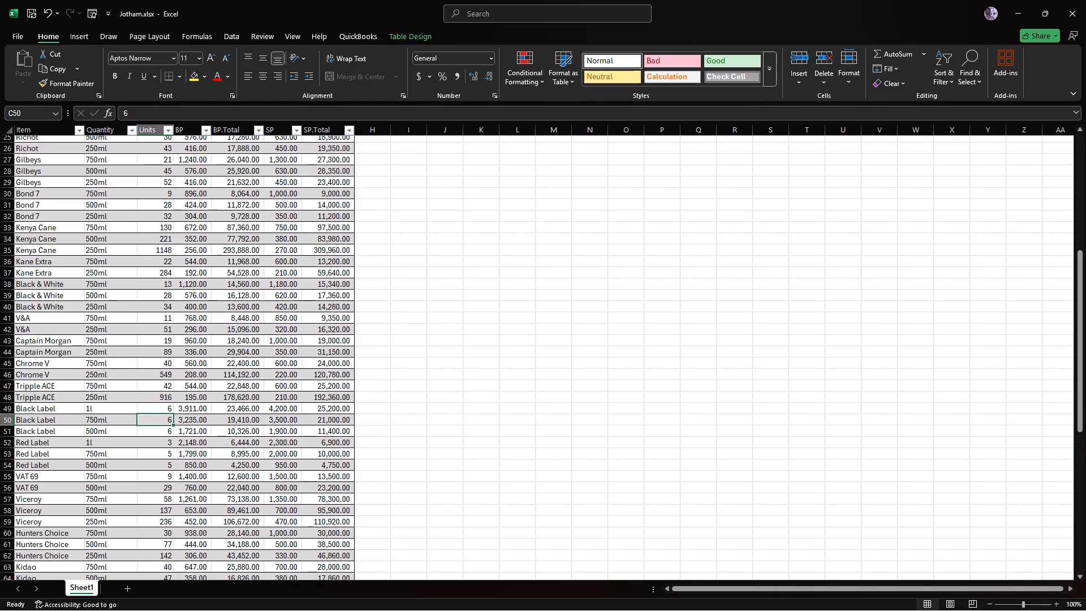
Set the Red Label Units values to 4 for the 1l row and 6 for the 500ml row.
key("Return")
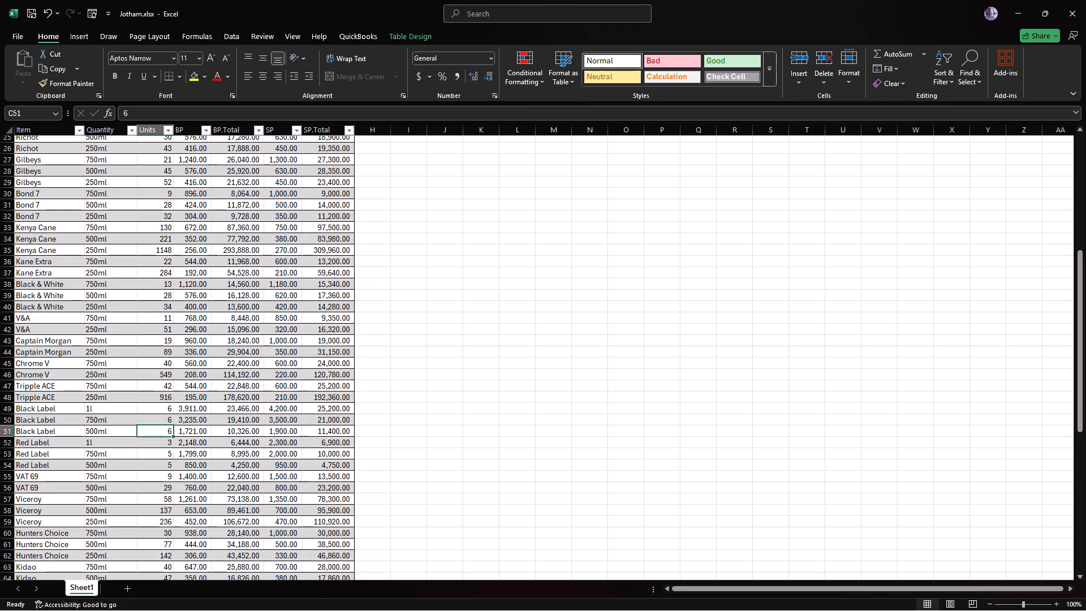
key("Return")
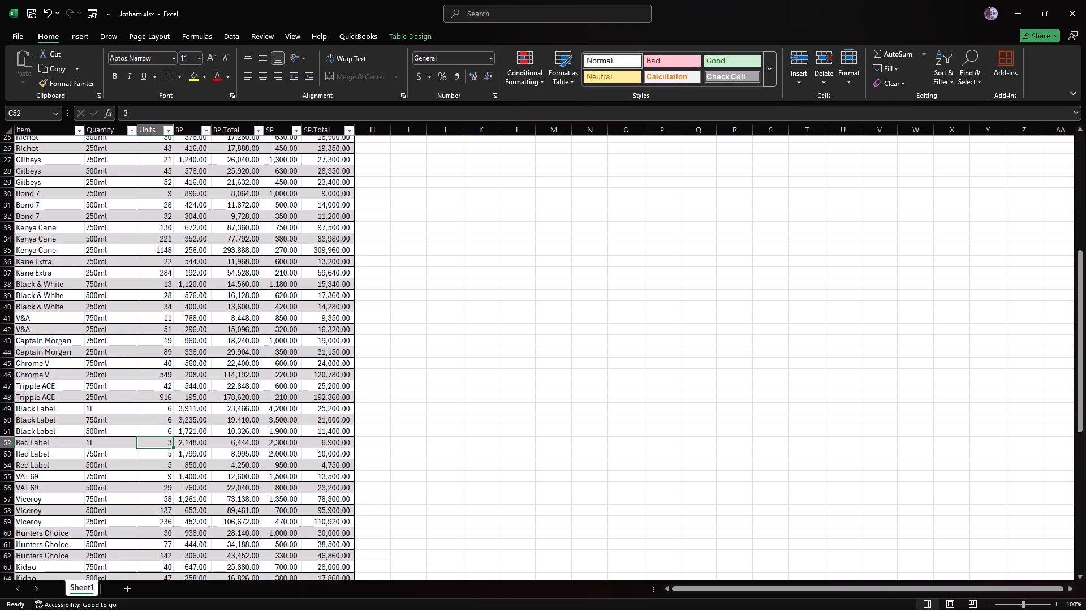
key("4")
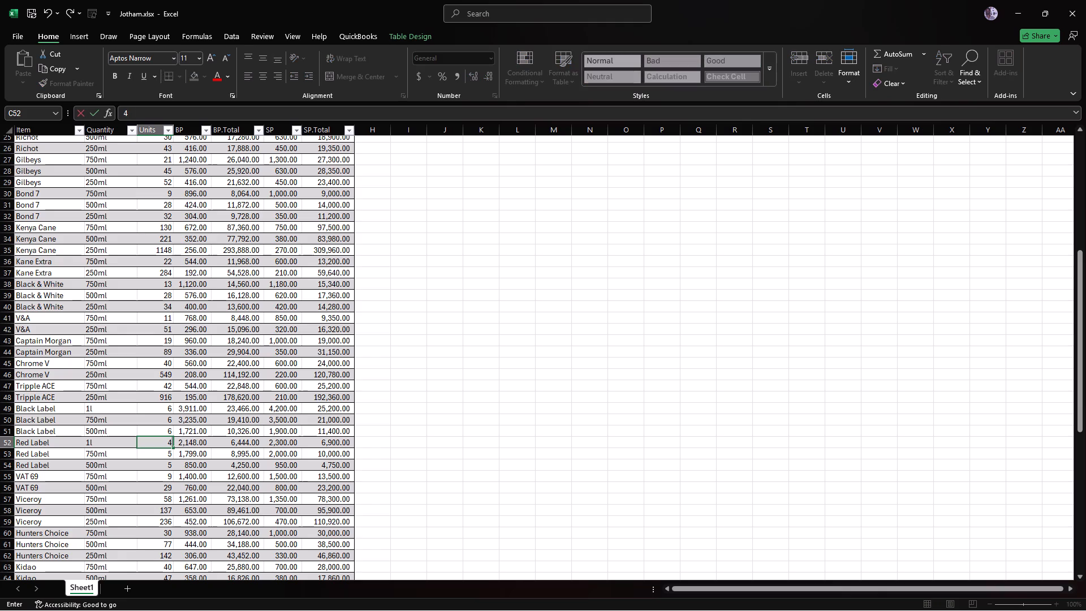
key("Return")
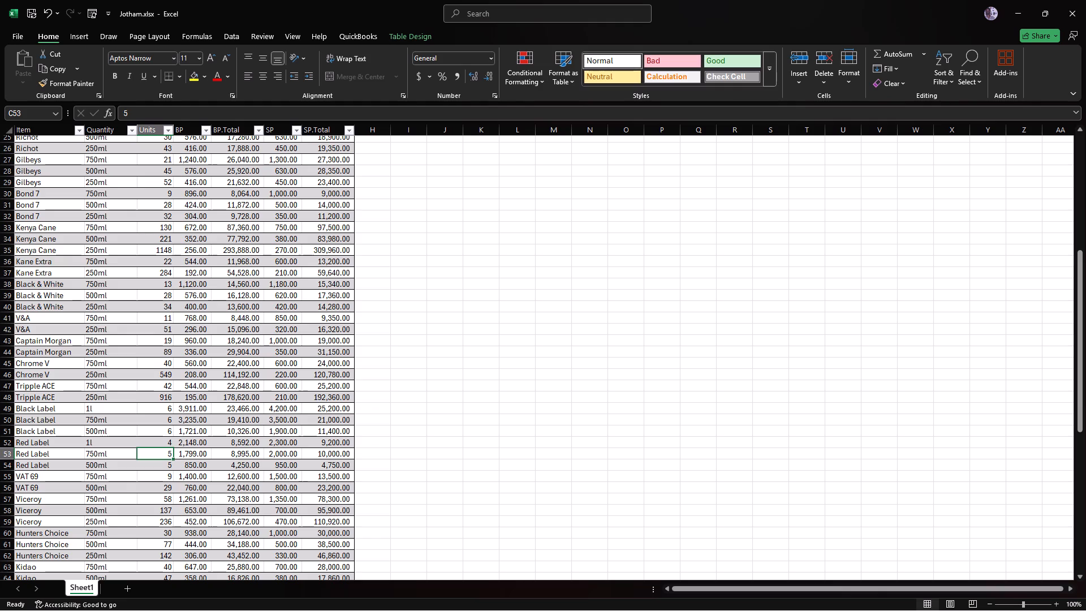
key("Return")
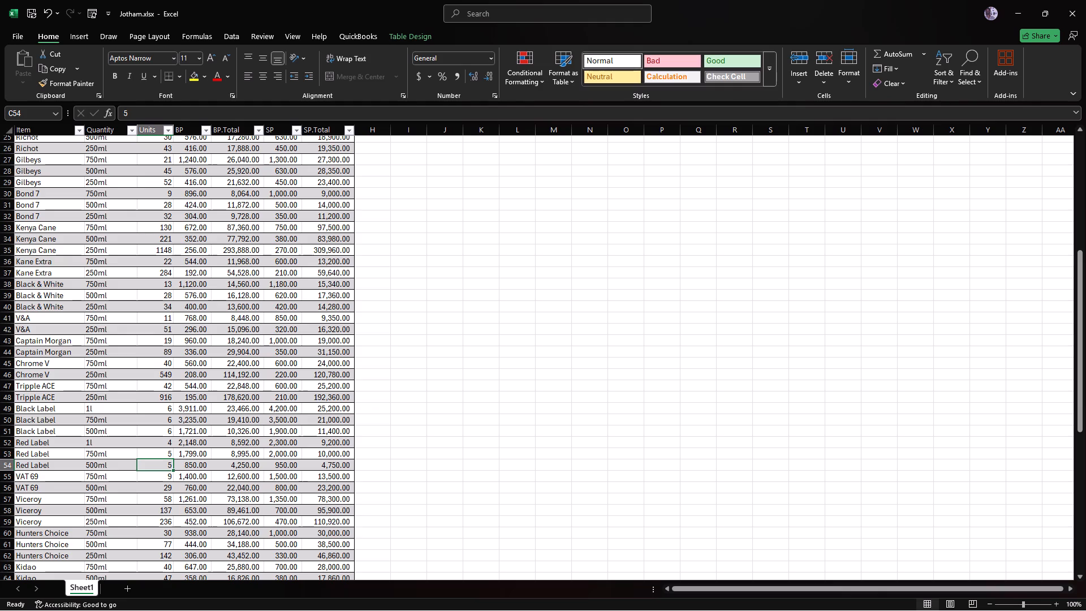
key("6")
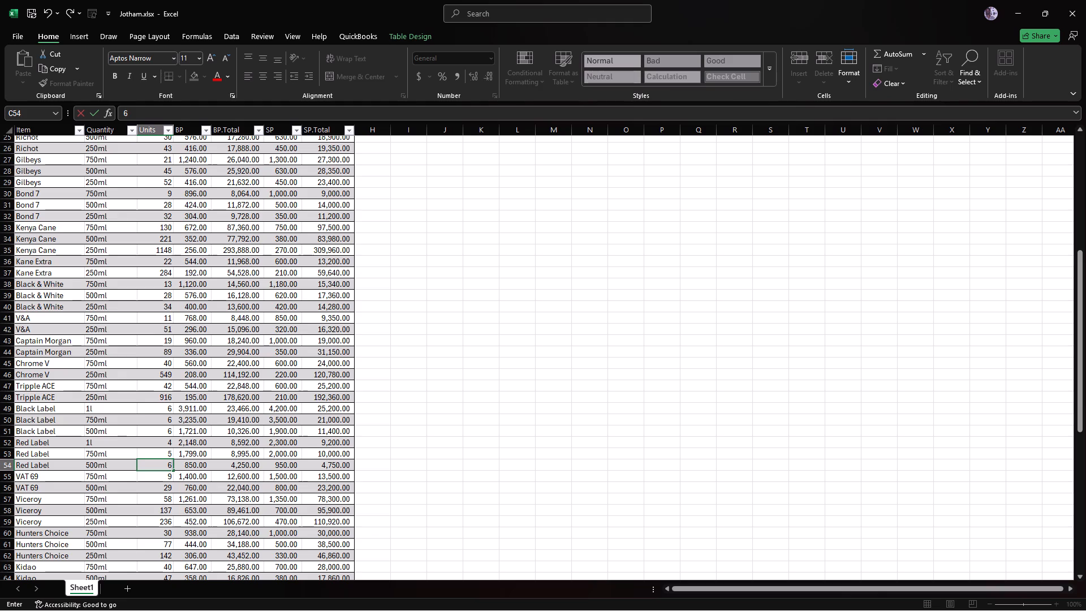
key("Return")
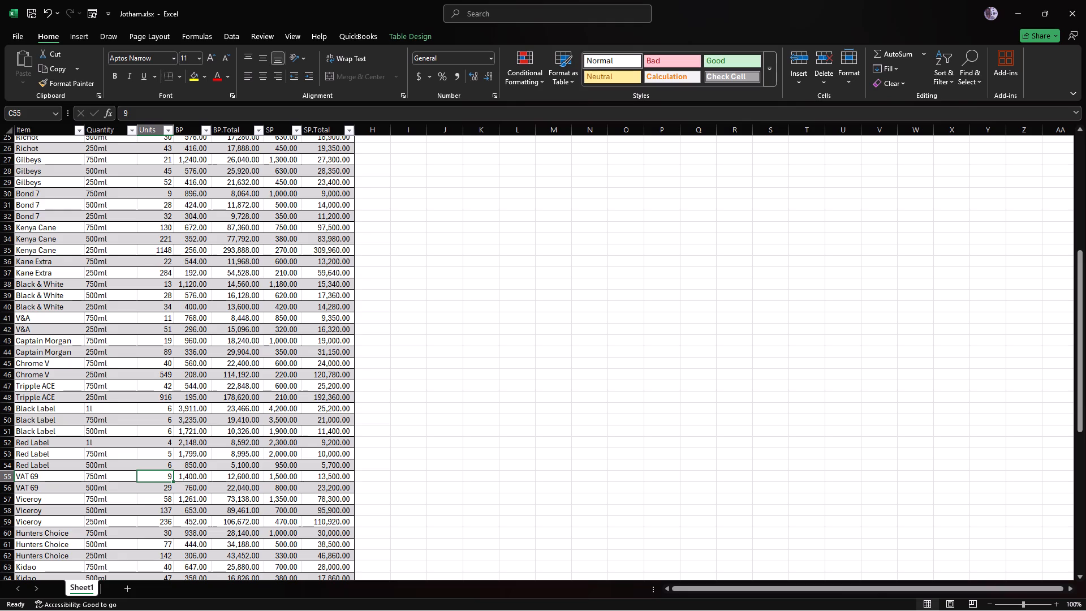
Set the VAT 69 Units values to 13 for the 750ml row and 26 for the 500ml row.
key("1")
key("3")
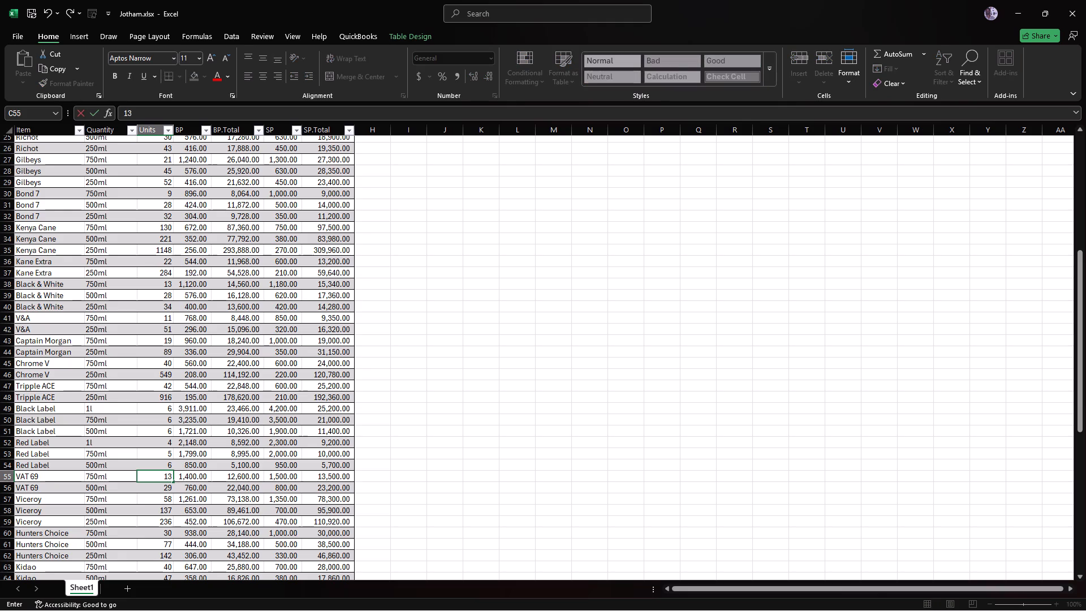
key("Return")
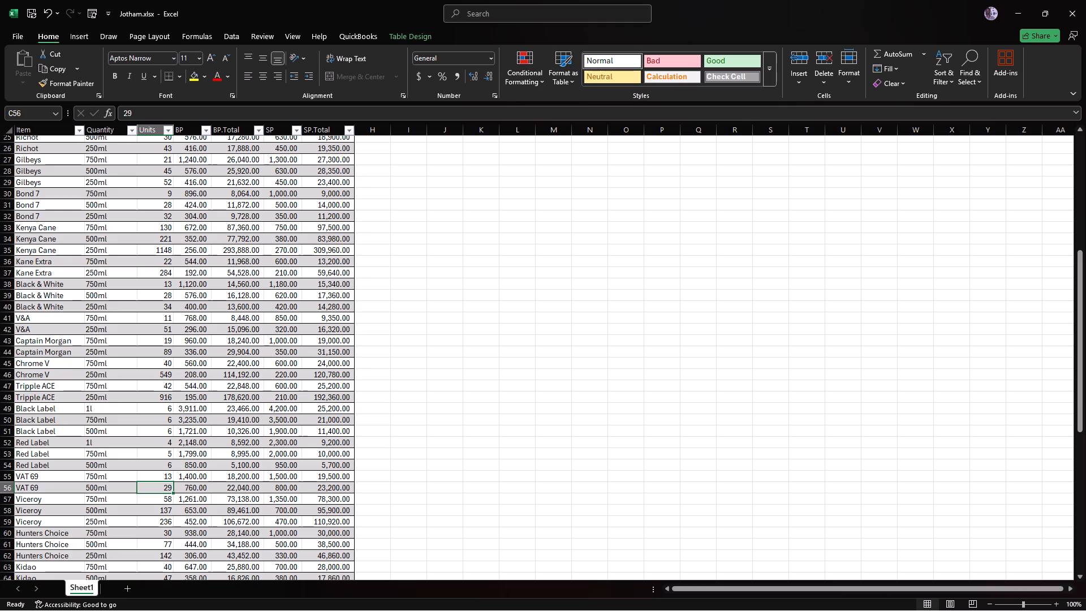
type("26")
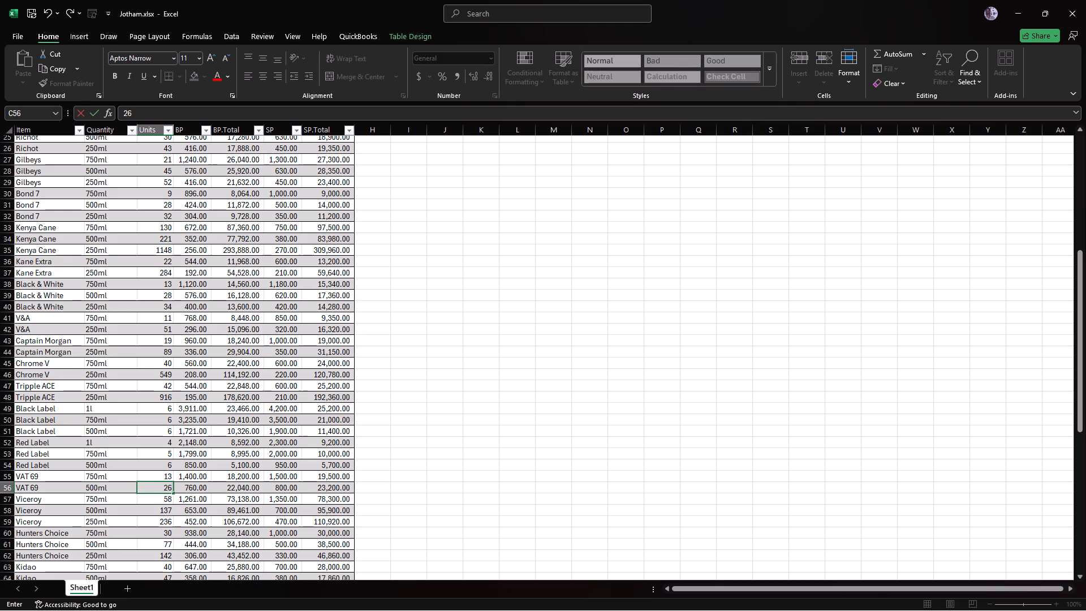
key("Return")
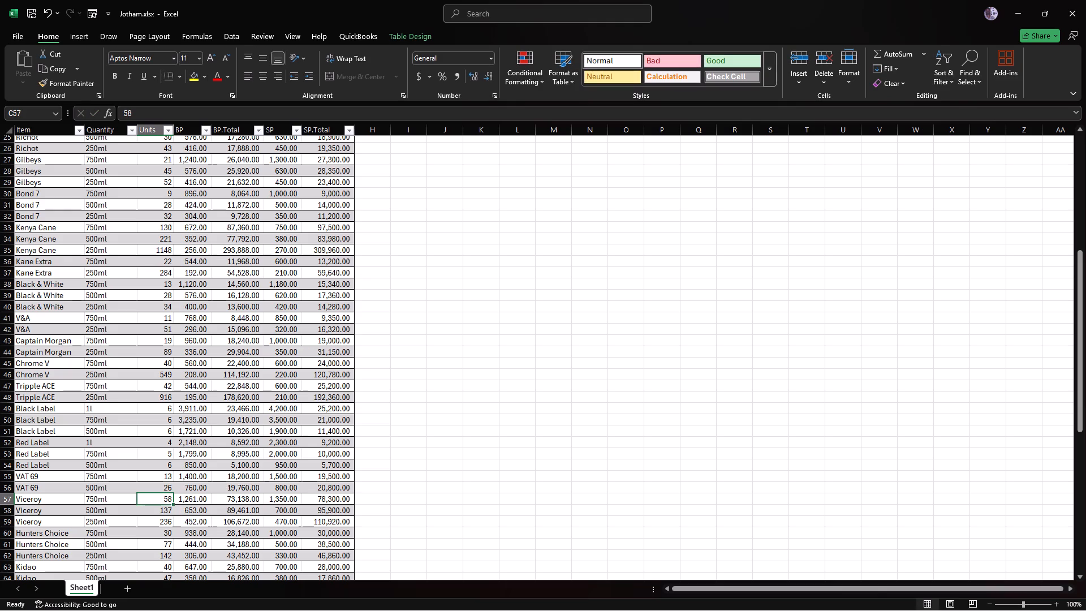
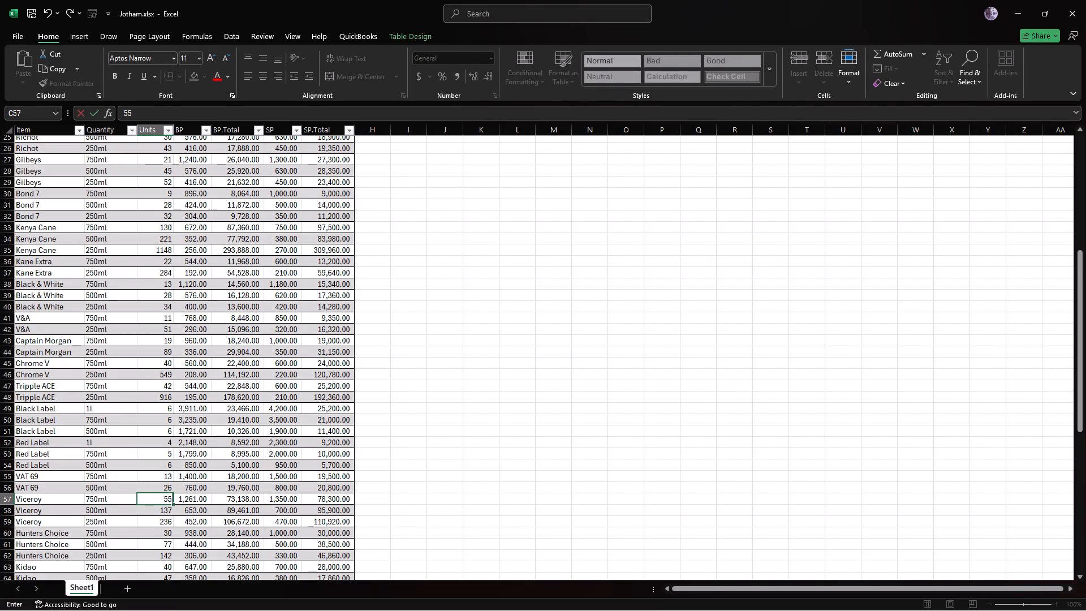
Complete the Units value for Viceroy 750ml as 55.
key("Return")
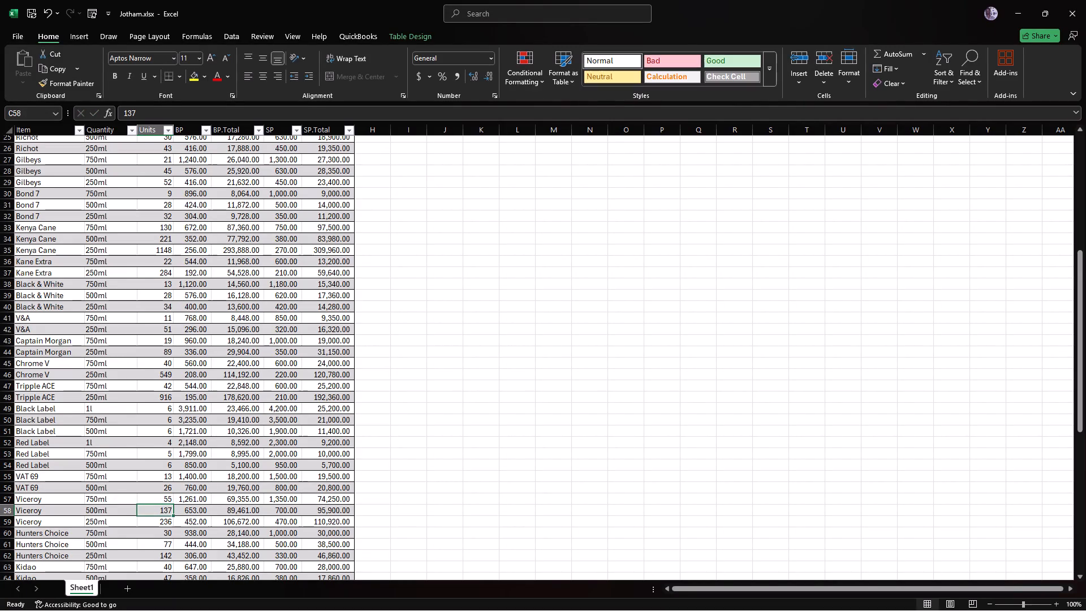
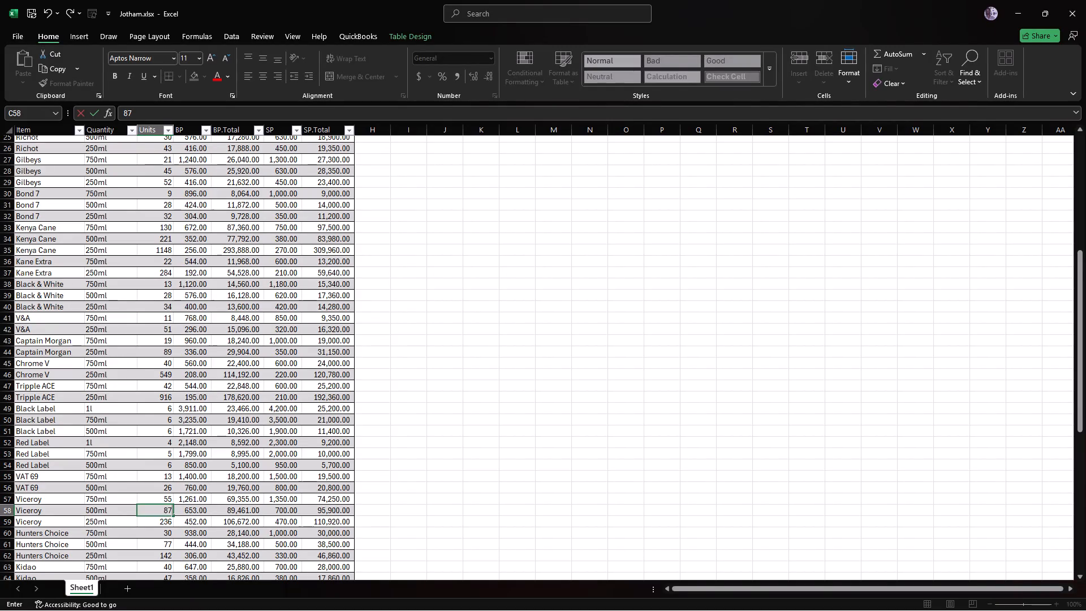
Complete the Units value for Viceroy 500ml as 87.
key("Return")
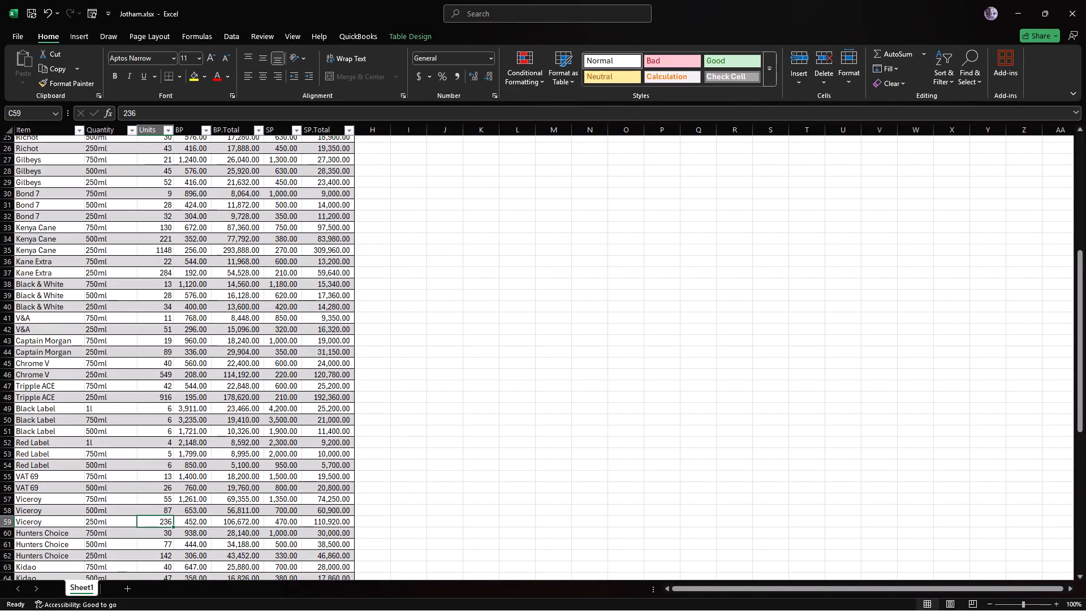
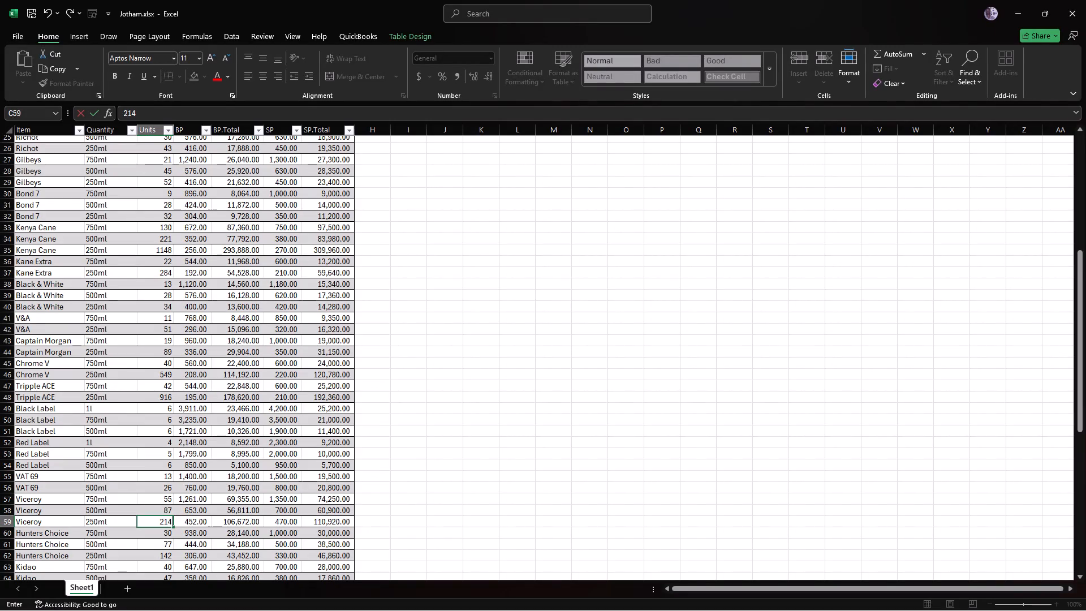
Finish the Units entry of 214 for Viceroy 250ml and set the Hunters Choice 750ml Units to 26.
key("Return")
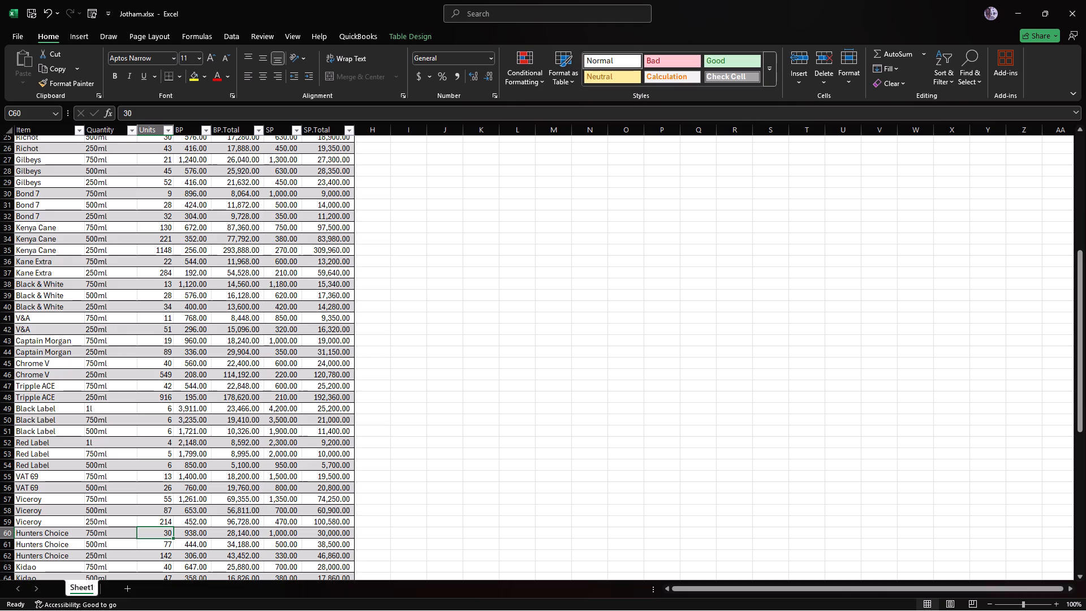
type("26")
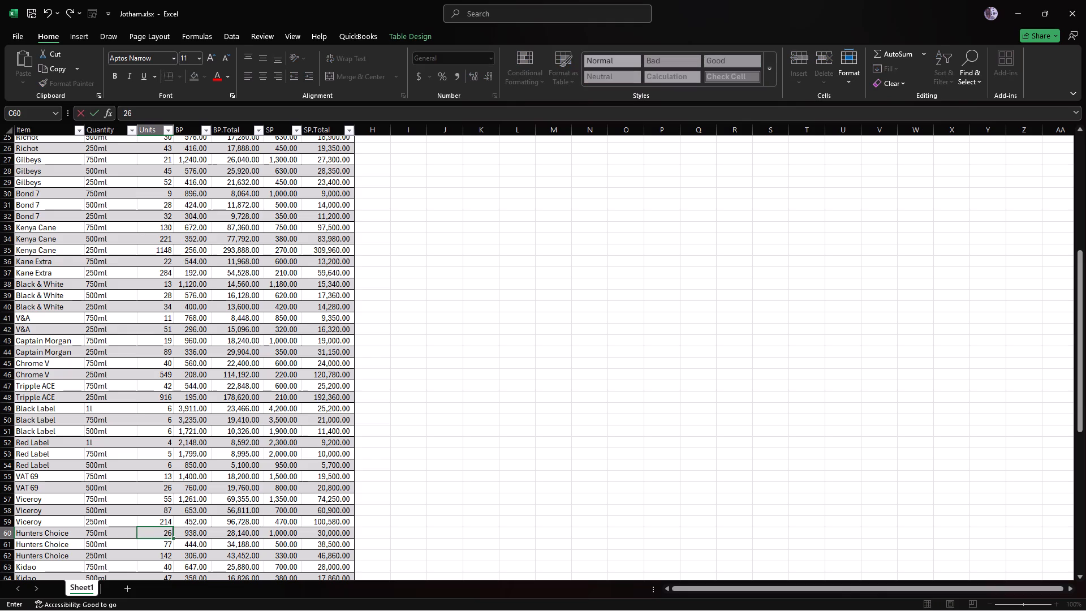
key("Return")
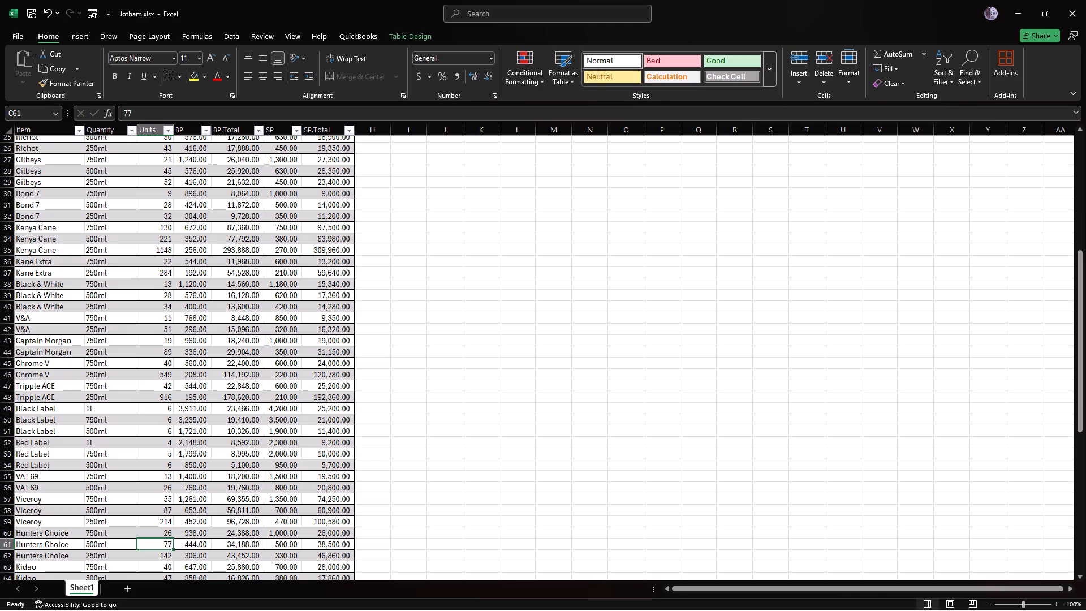
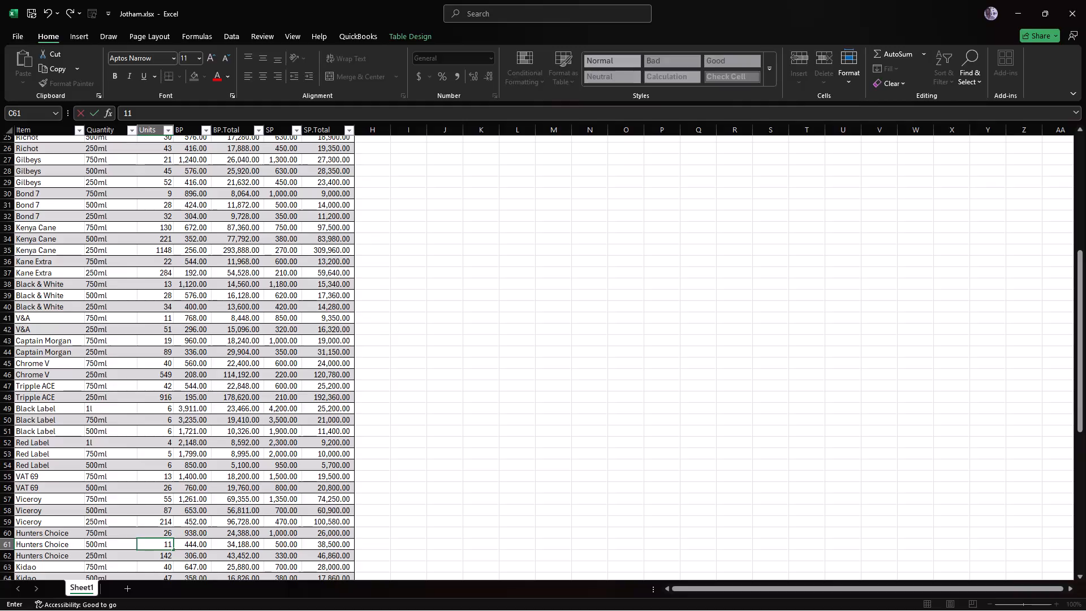
Finish the Units entry of 110 for Hunters Choice 500ml and set the Hunters Choice 250ml Units to 221.
key("0")
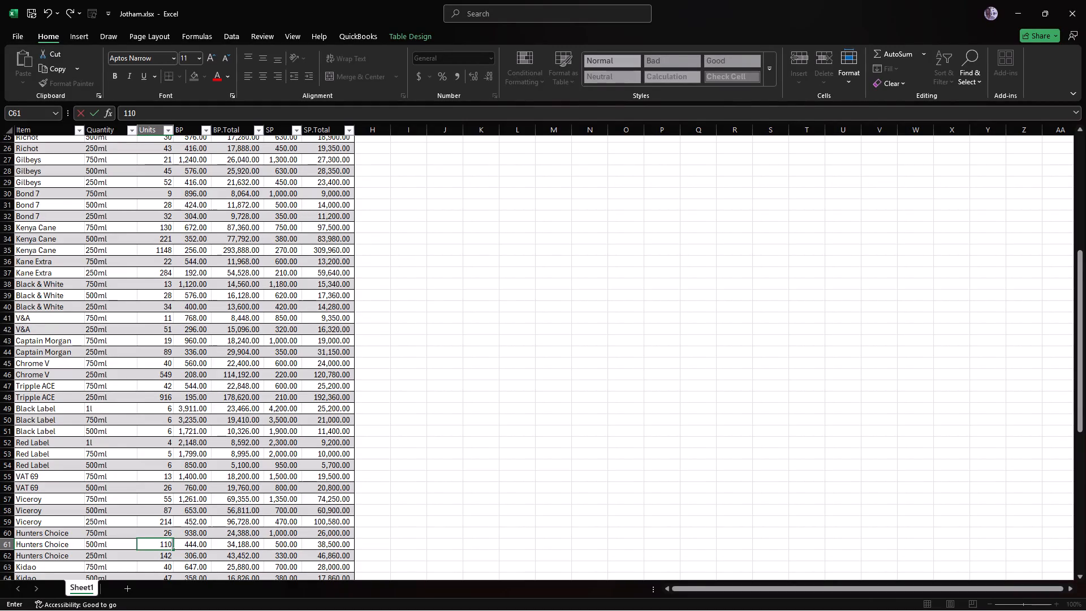
key("Return")
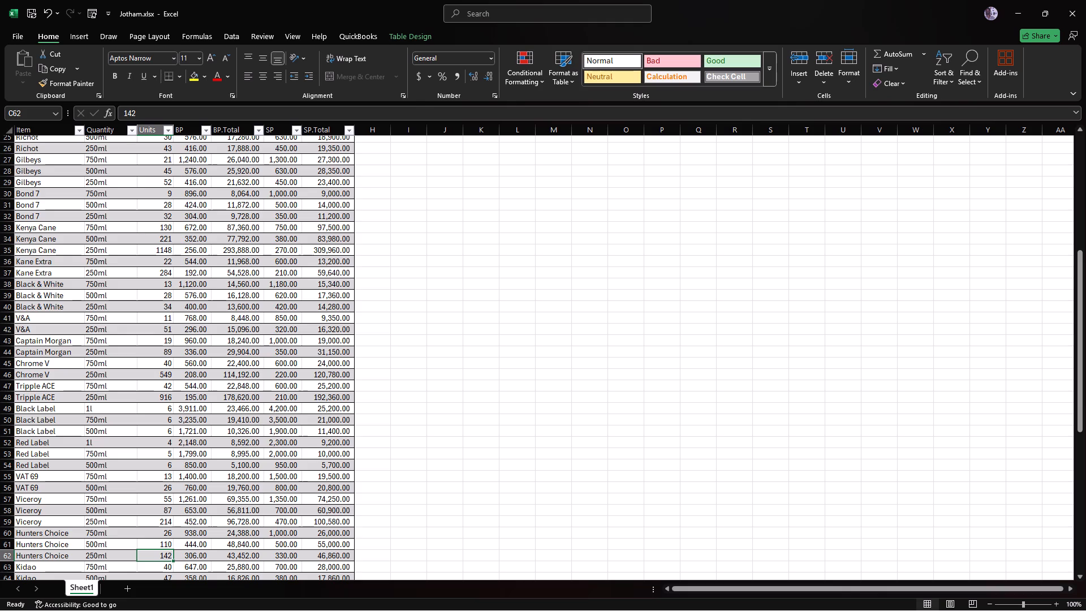
type("221")
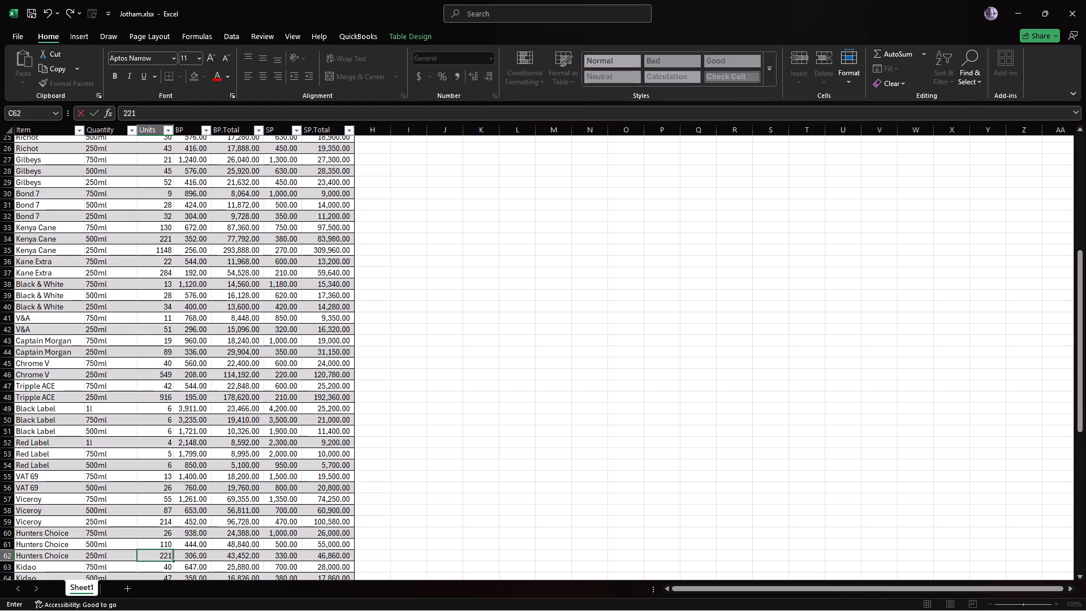
key("Return")
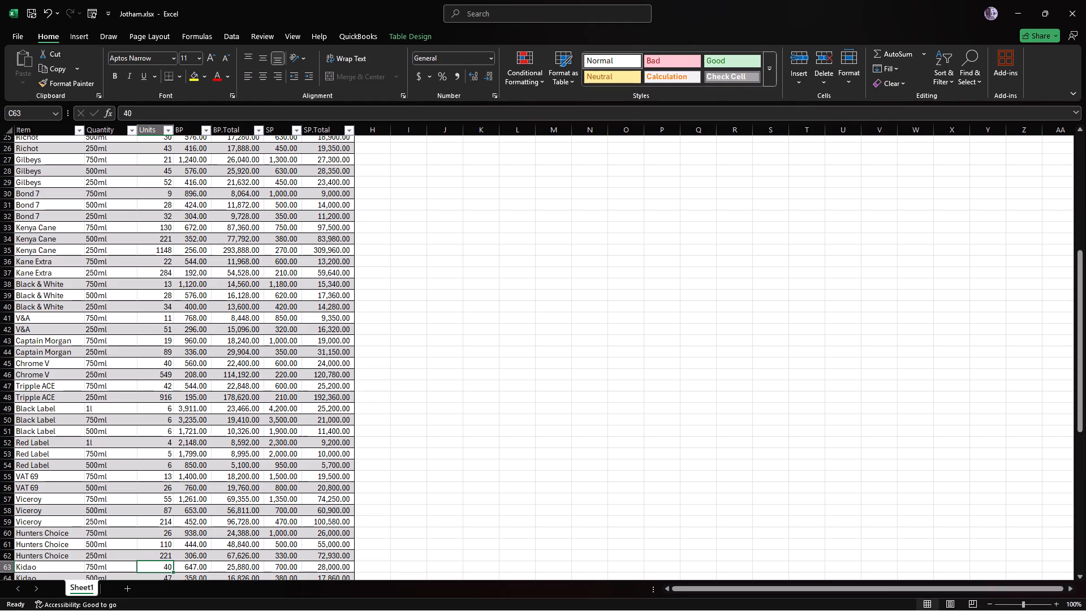
Set the Units of Kidao 750ml to 35 and of Kidao 500ml to 71.
type("35")
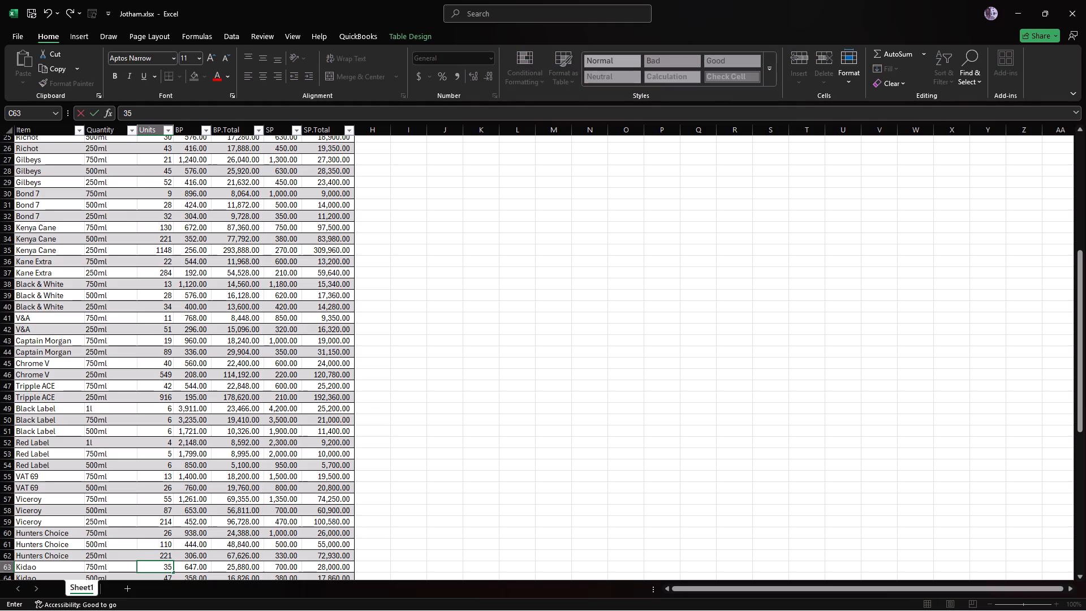
key("Return")
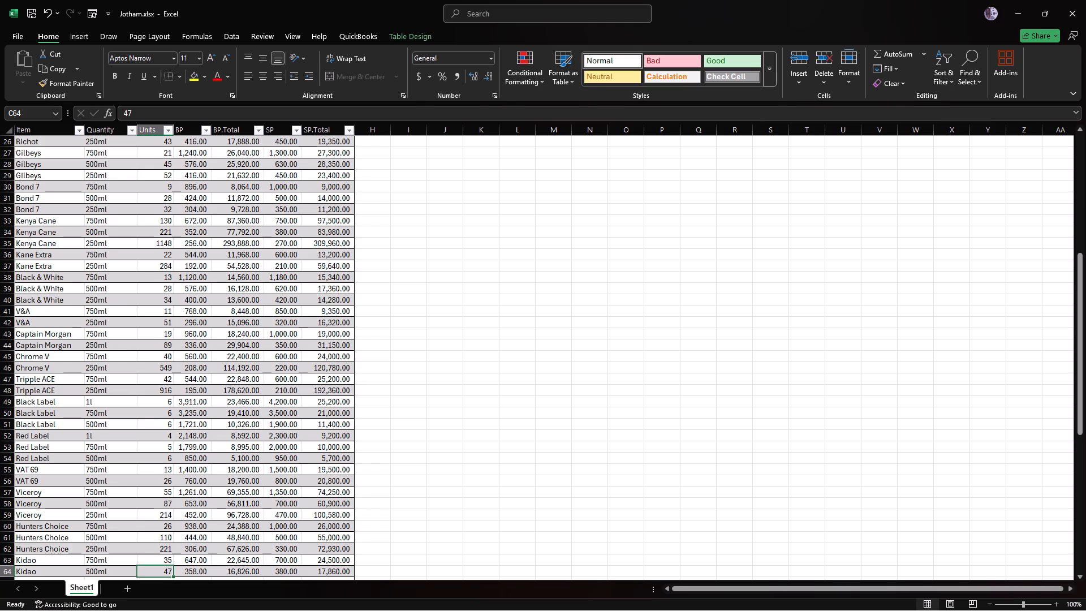
type("71")
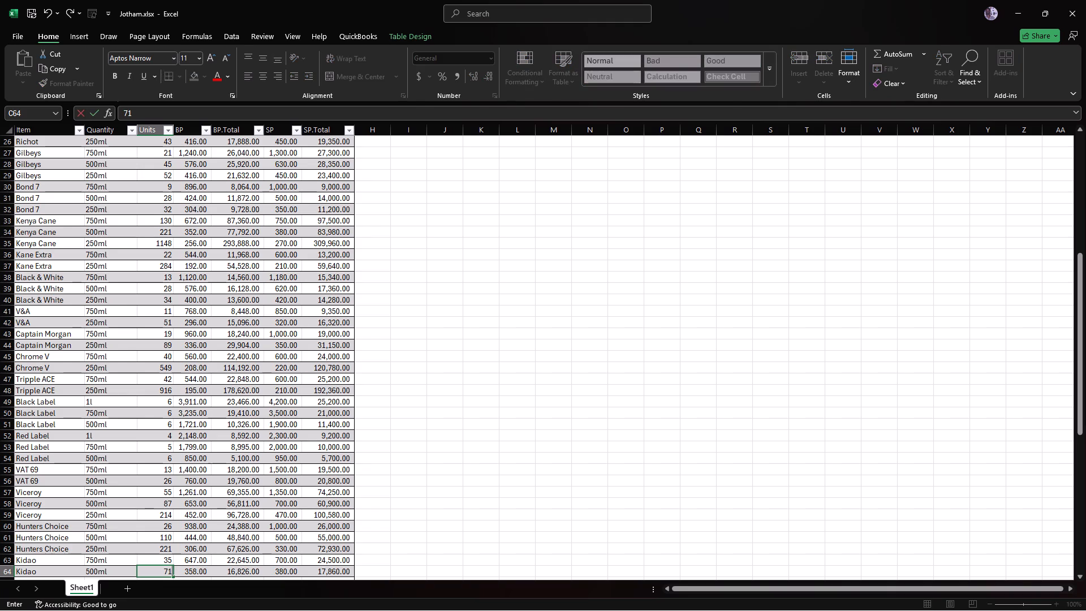
key("Return")
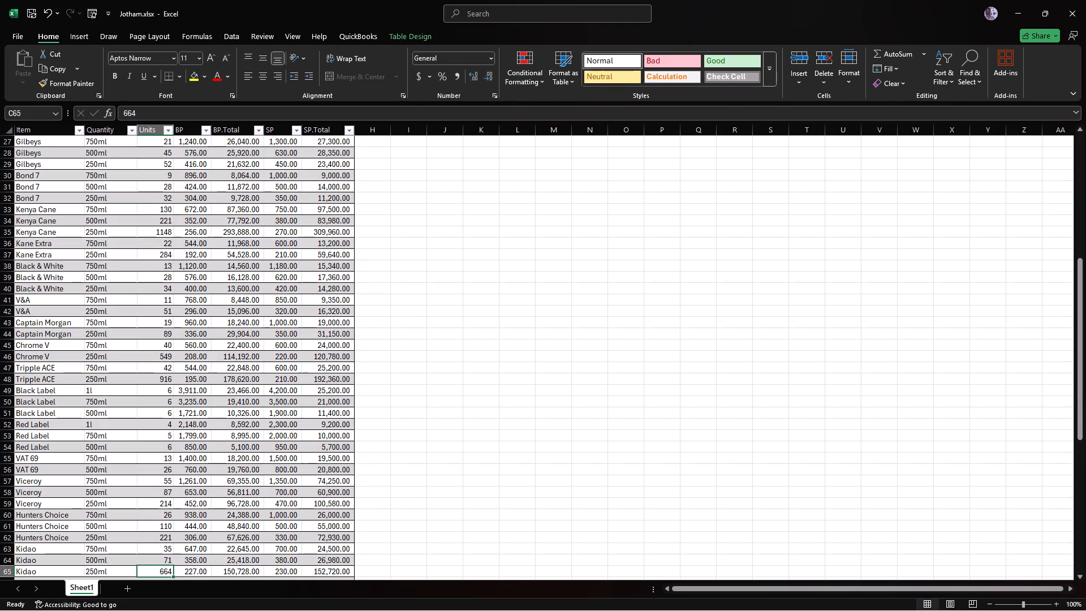
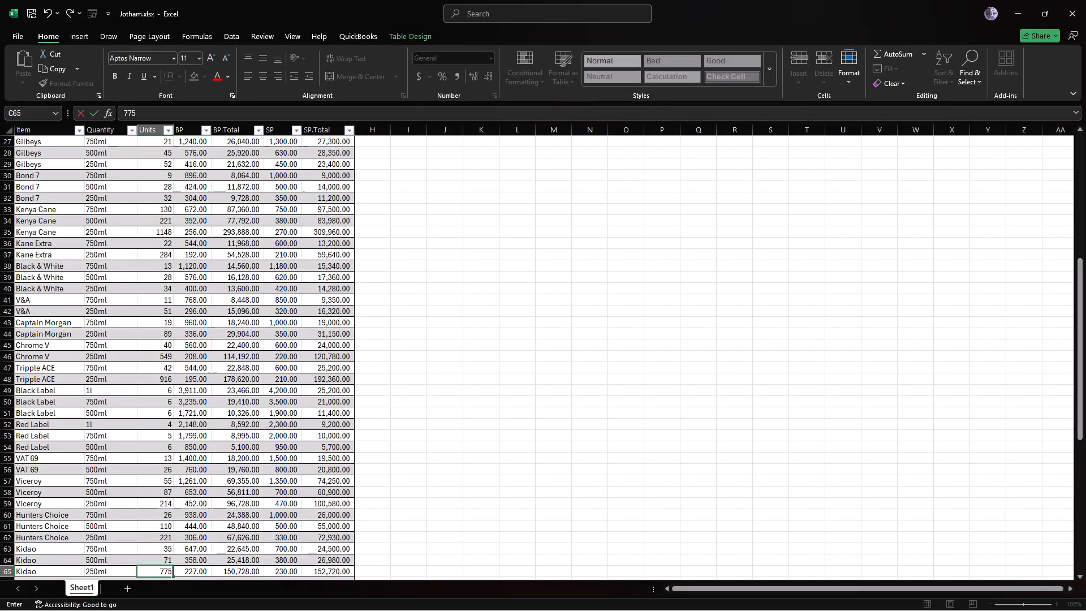
Finish the Units entry of 775 for Kidao 250ml and set the Caprice 750ml Units to 37.
key("Return")
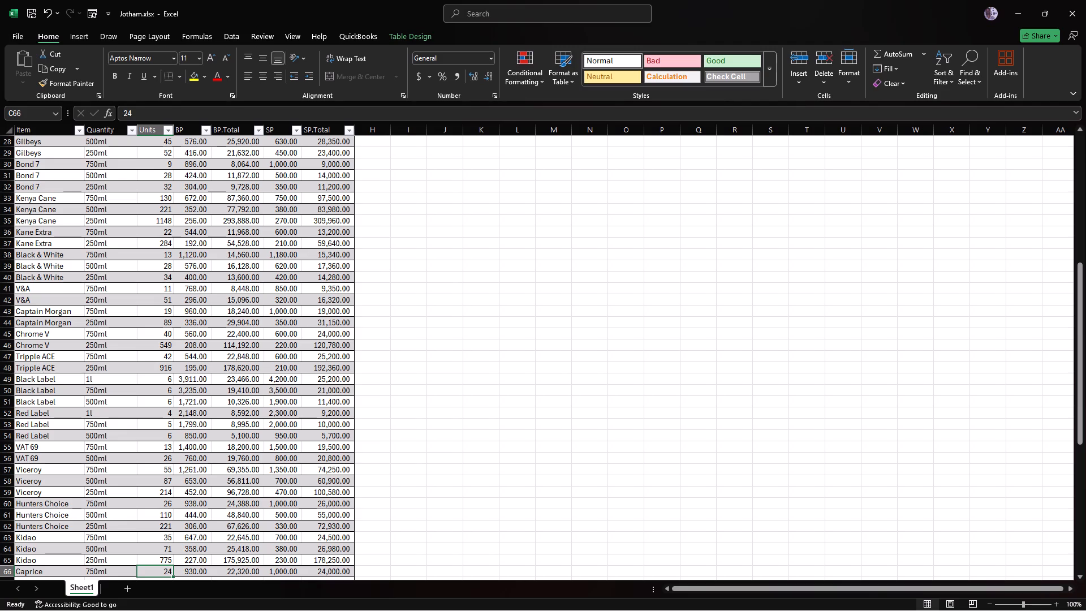
type("37")
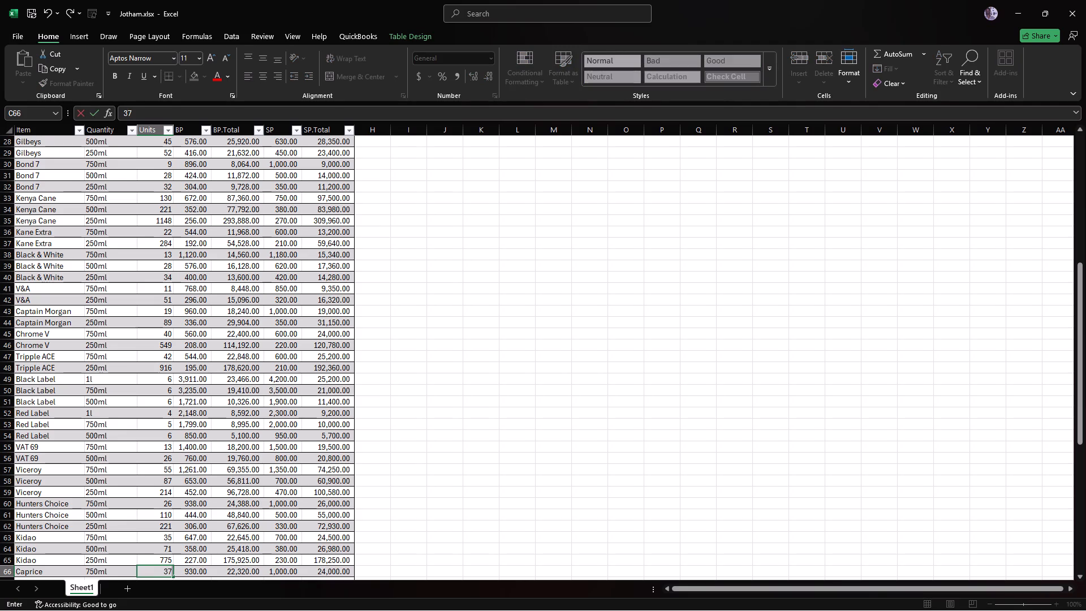
key("Return")
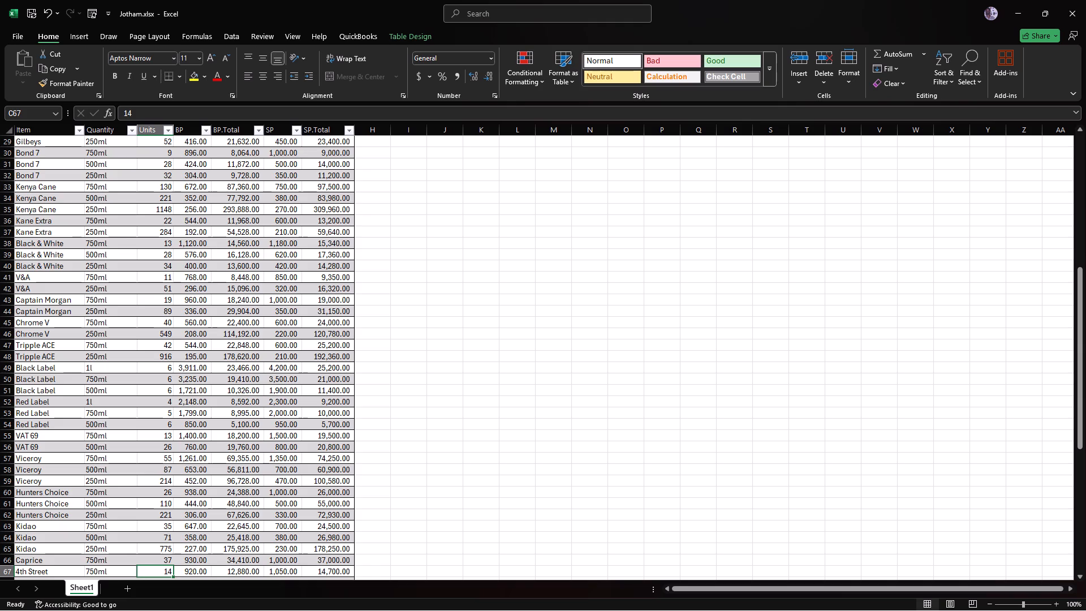
Set the Units of 4th Street 750ml to 8 and of Celler Cask 750ml to 12.
key("8")
key("Return")
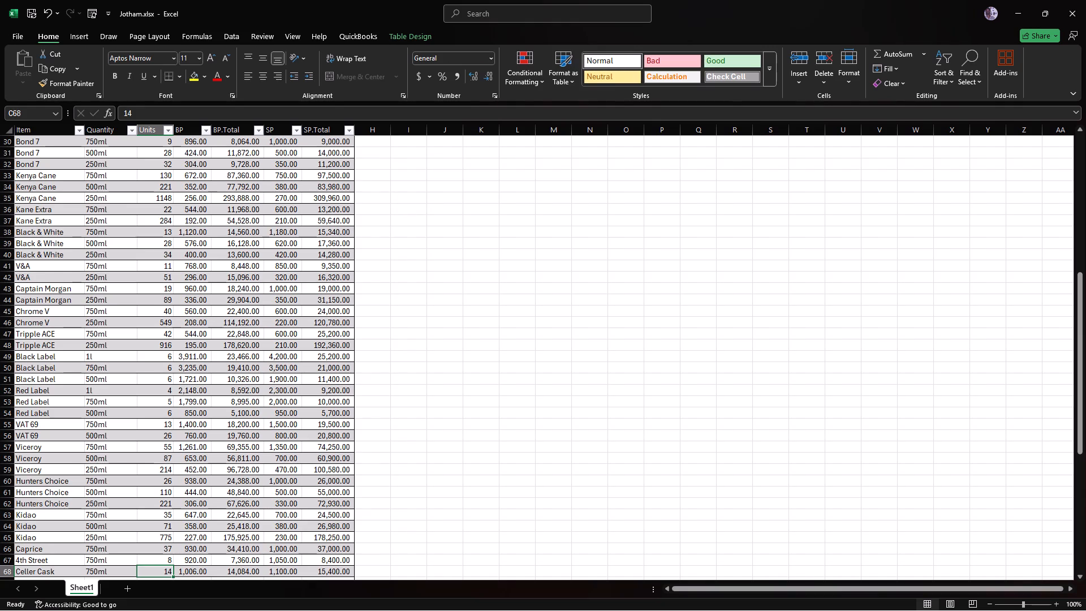
type("12")
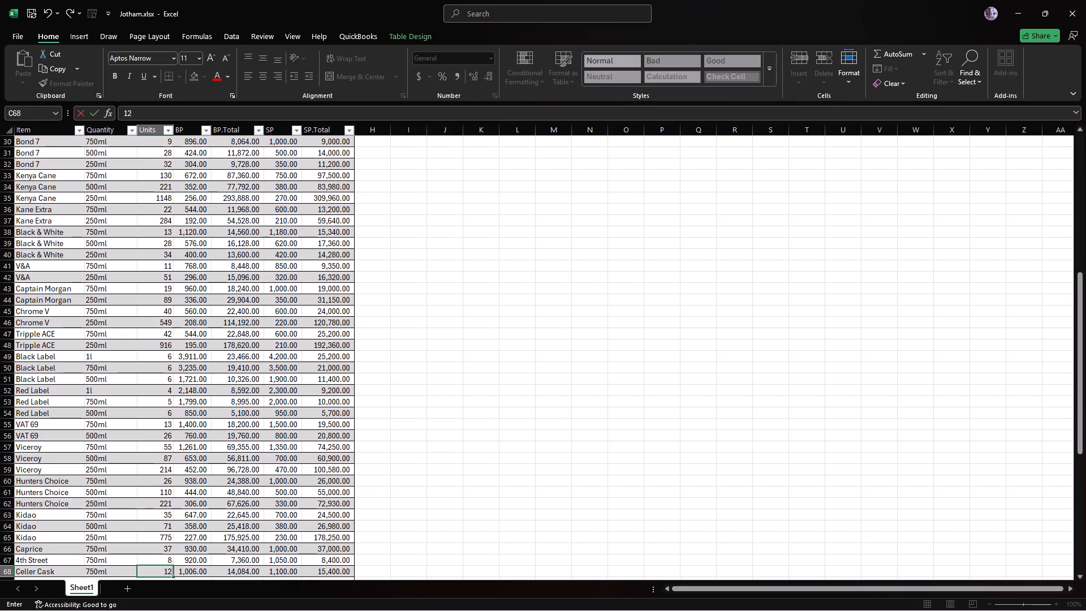
key("Return")
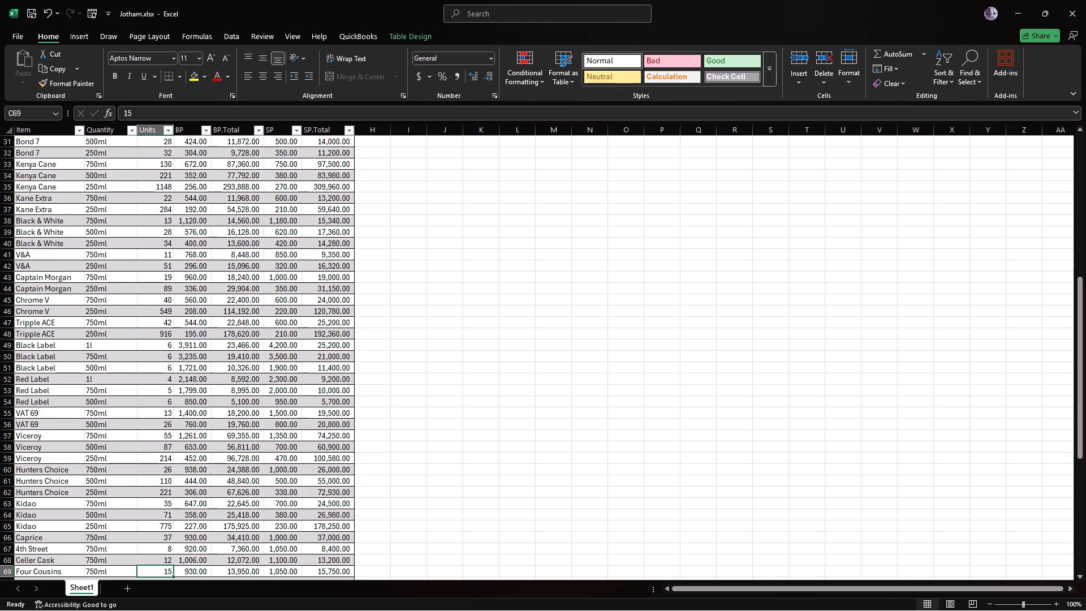
Set the Units of Four Cousins 750ml to 7 and of Drostdy Hof 750ml to 9.
key("7")
key("Return")
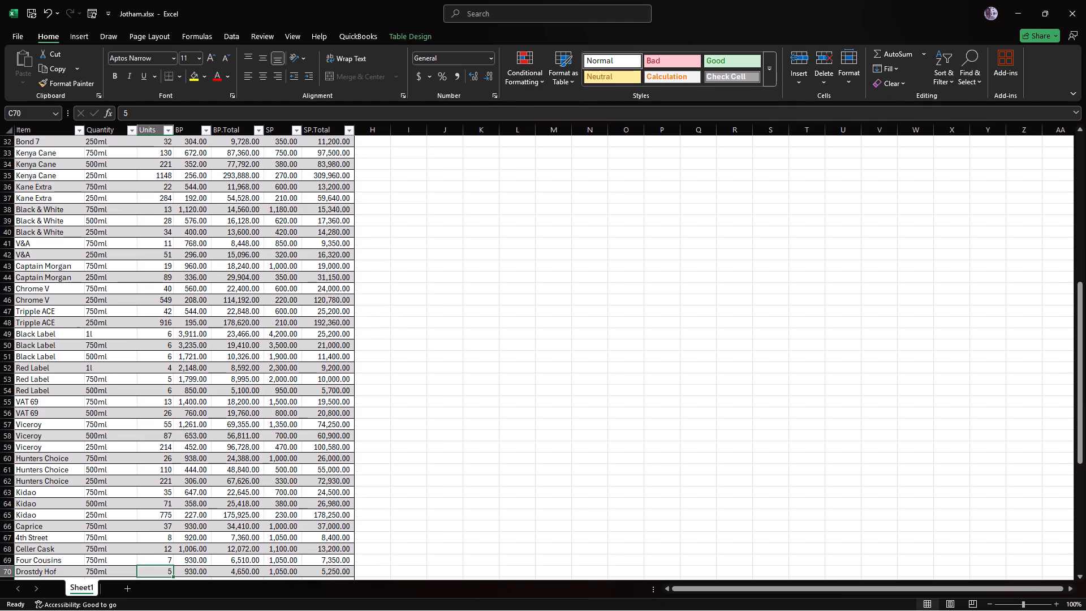
key("9")
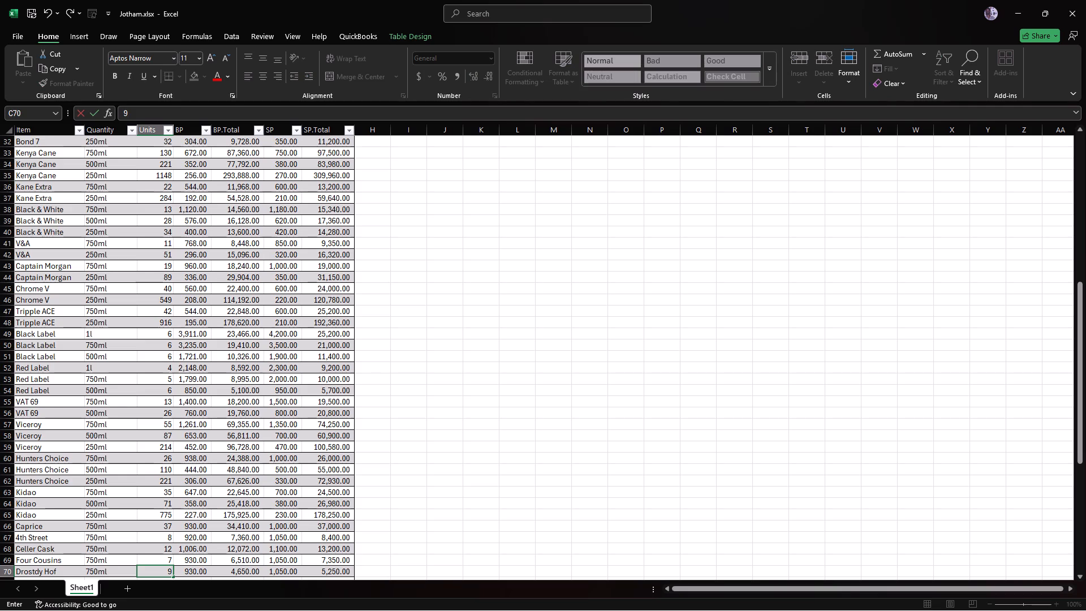
key("Return")
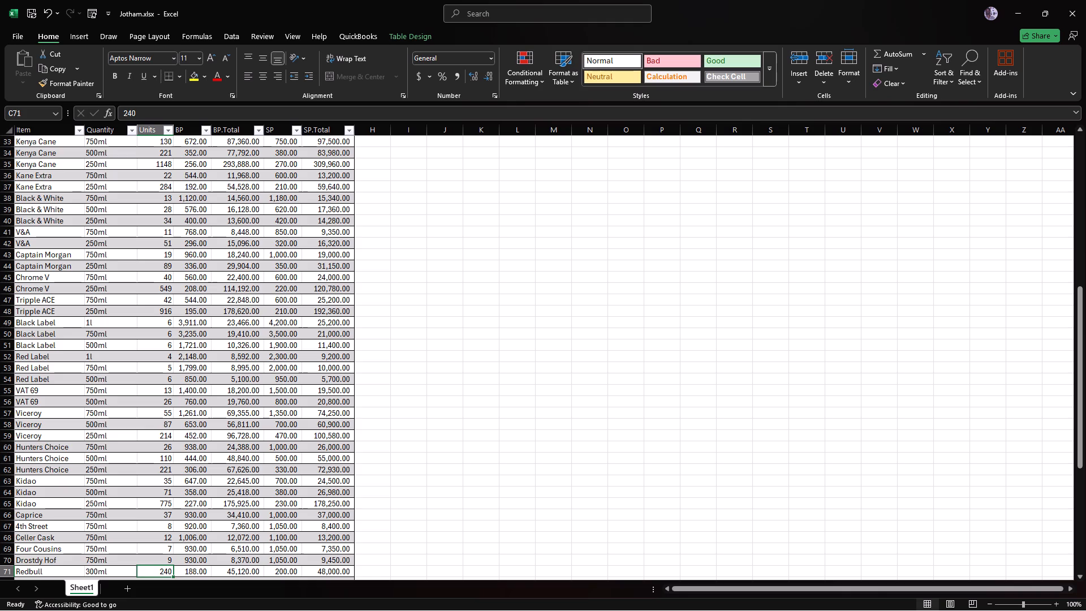
Set the Units of Redbull 300ml to 118.
type("11")
key("8")
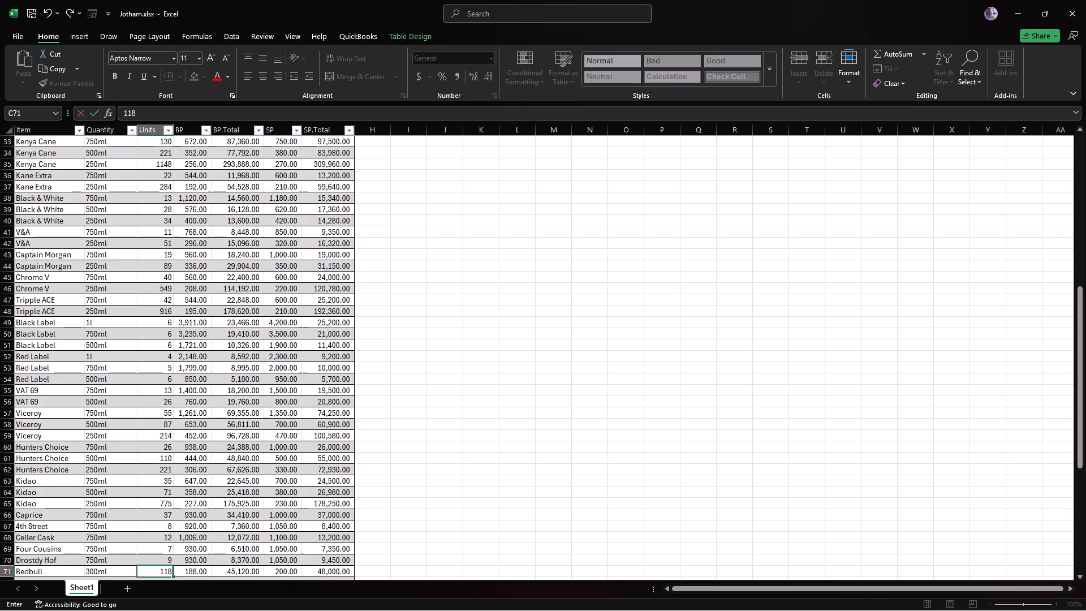
key("Return")
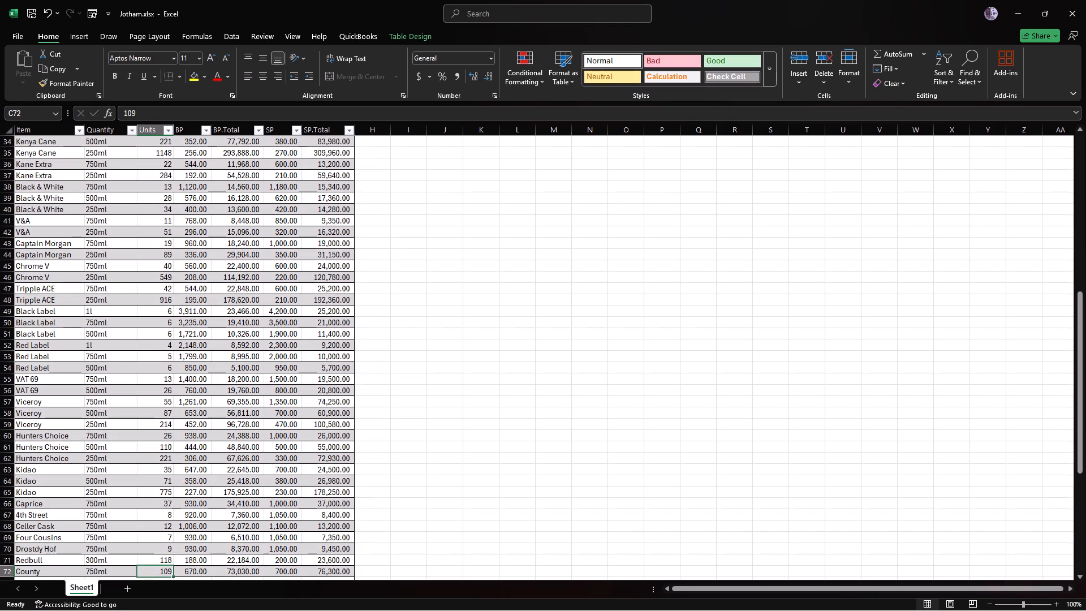
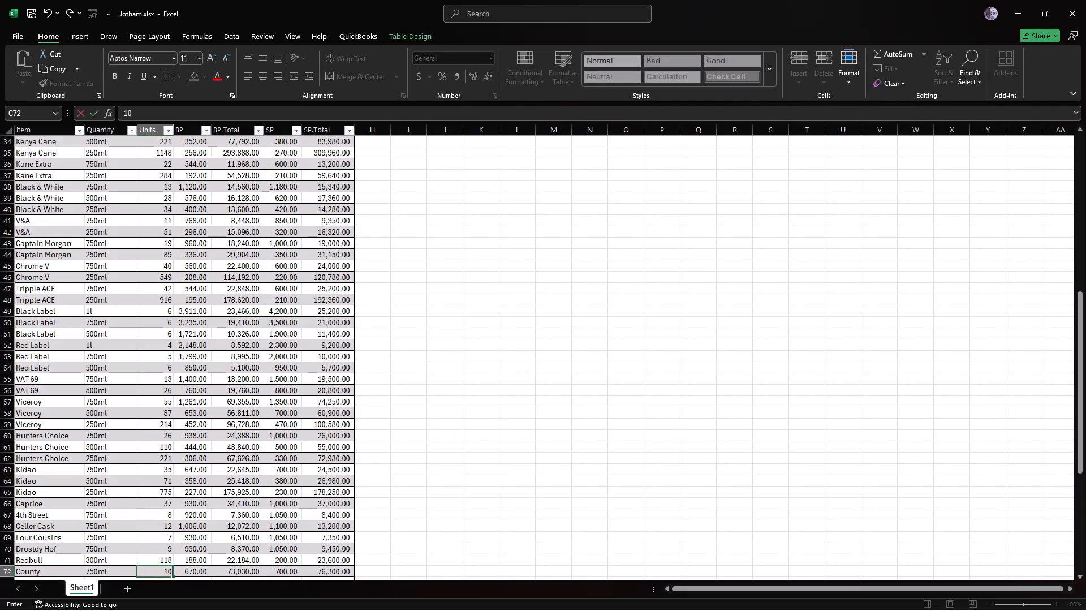
Finish the Units entry of 106 for County 750ml.
key("Return")
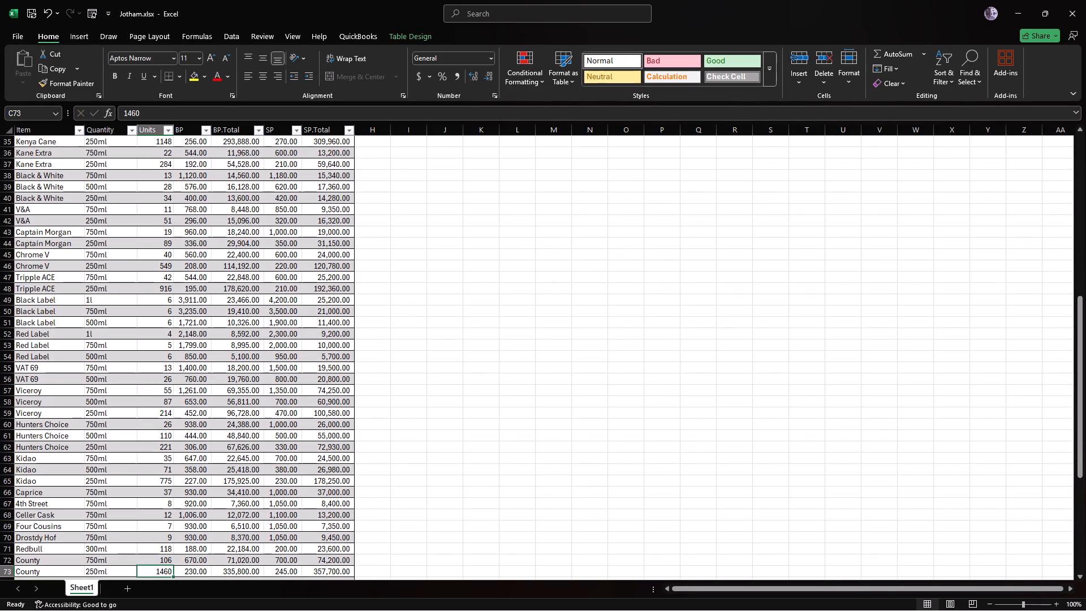
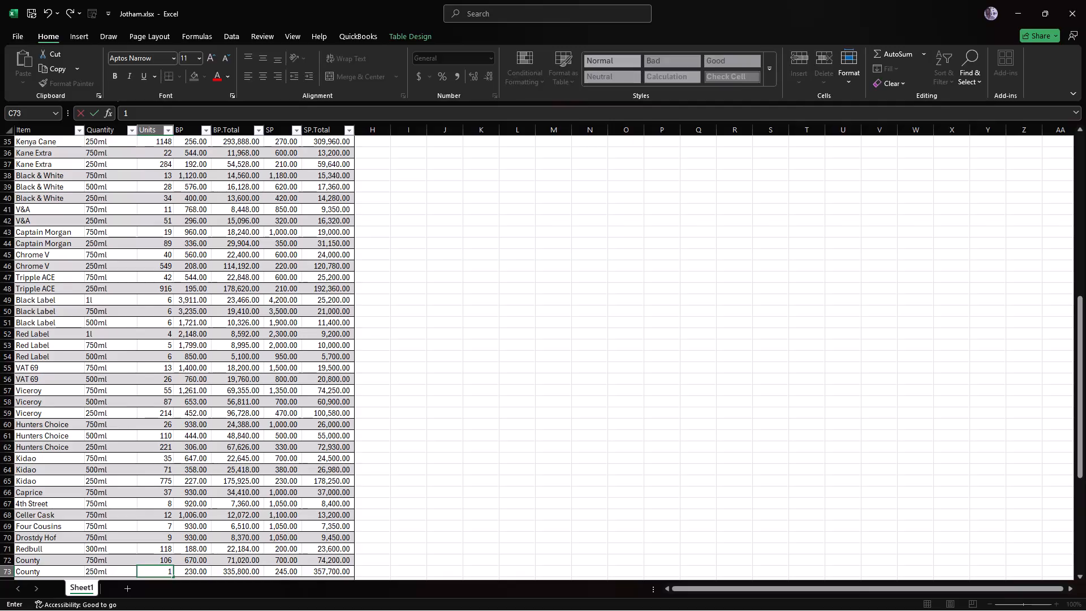
Complete the Units entry for County 250ml as 1007.
type("00")
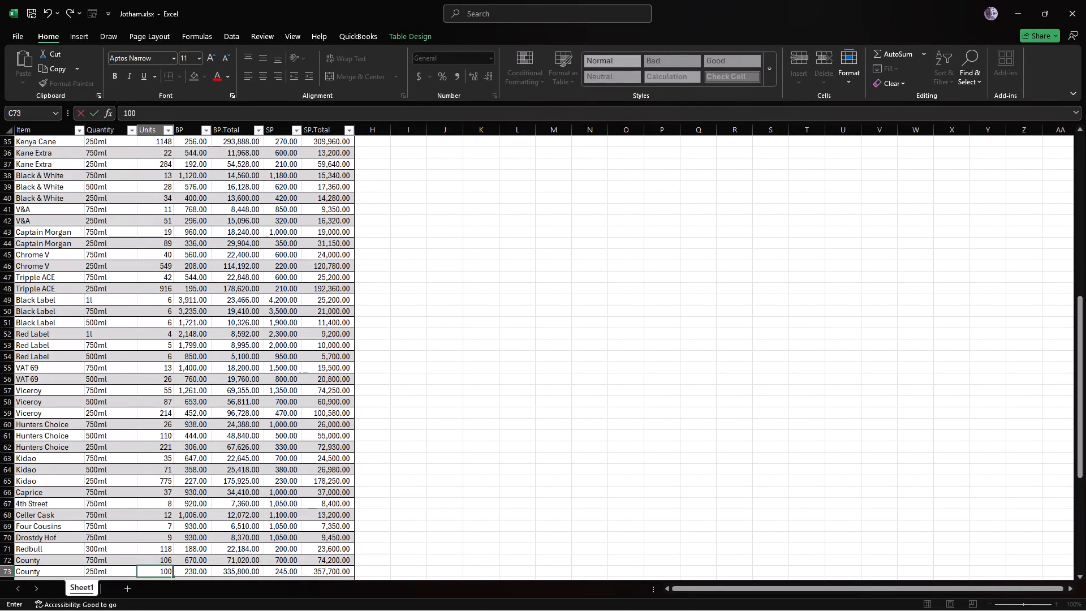
key("7")
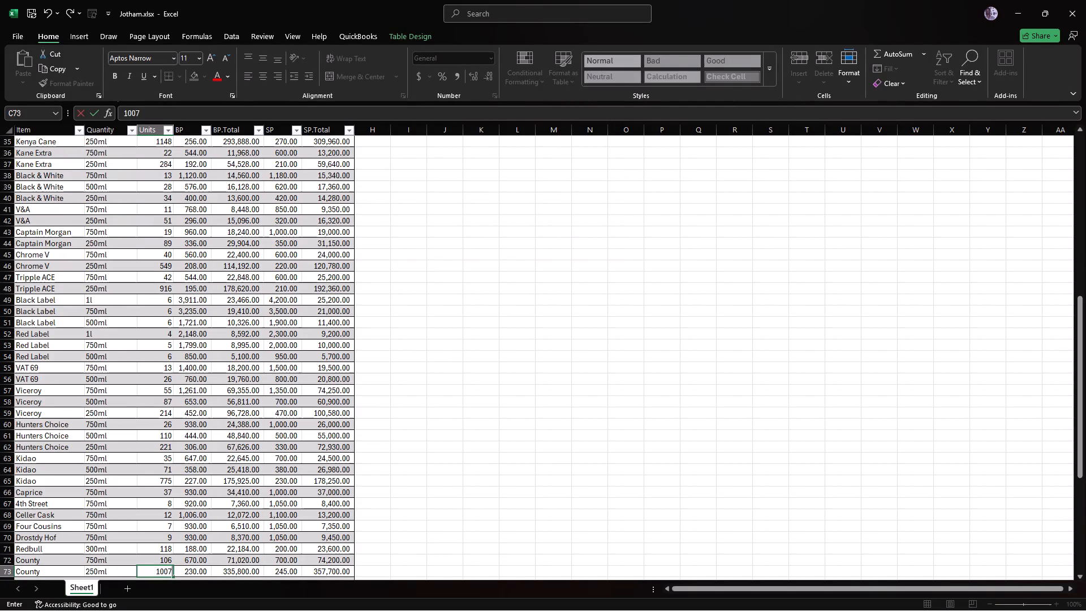
key("Return")
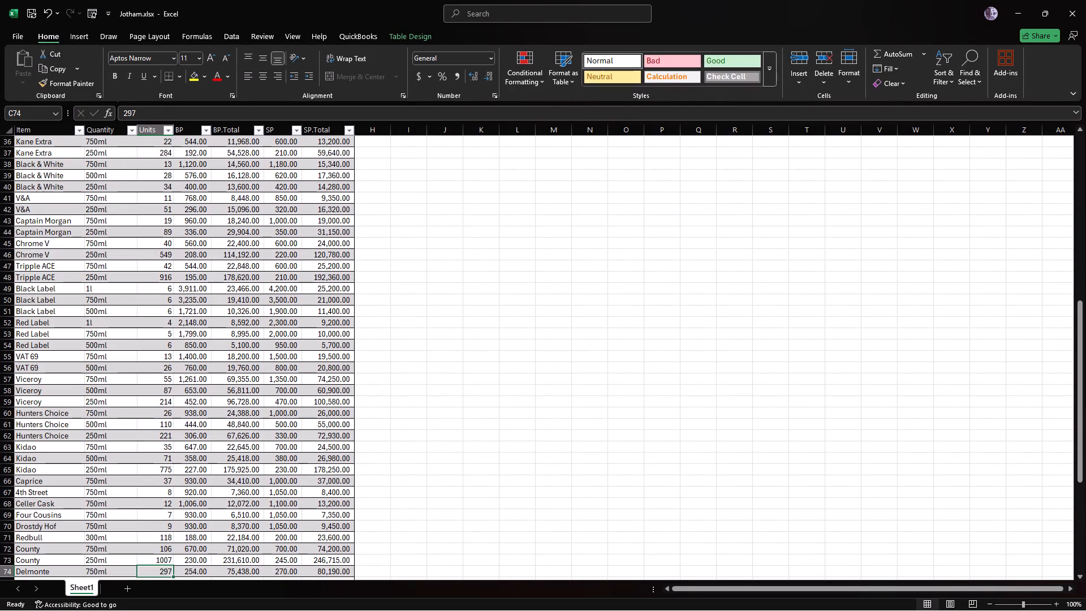
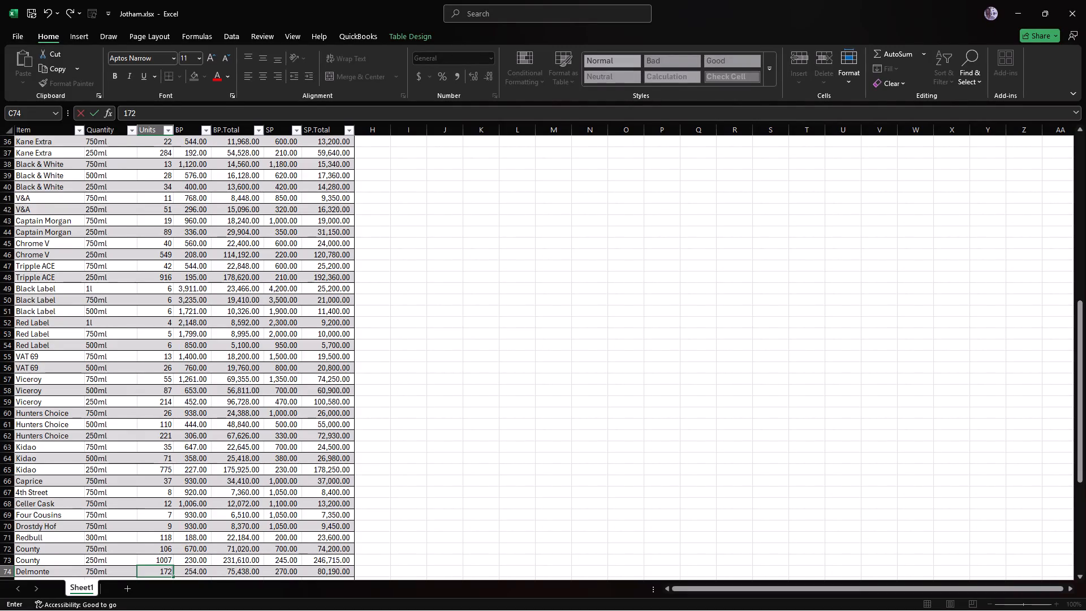
Complete the Units entry for Delmonte 750ml as 172.
key("Return")
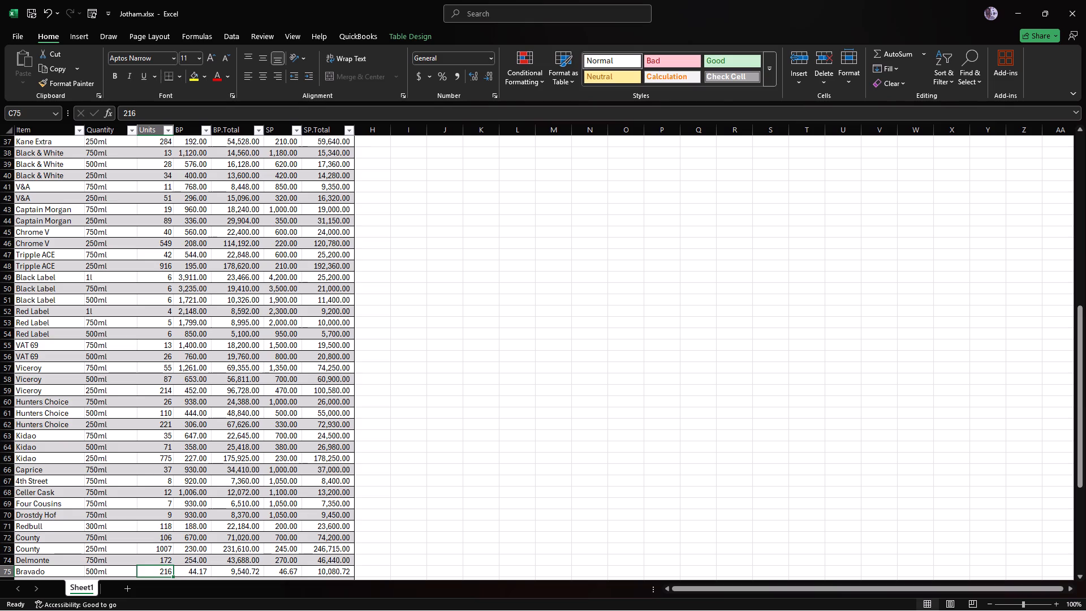
Set the Units of Bravado 500ml to 84 and of Bravado 300ml to 516.
scroll(127, 487, "down", 1)
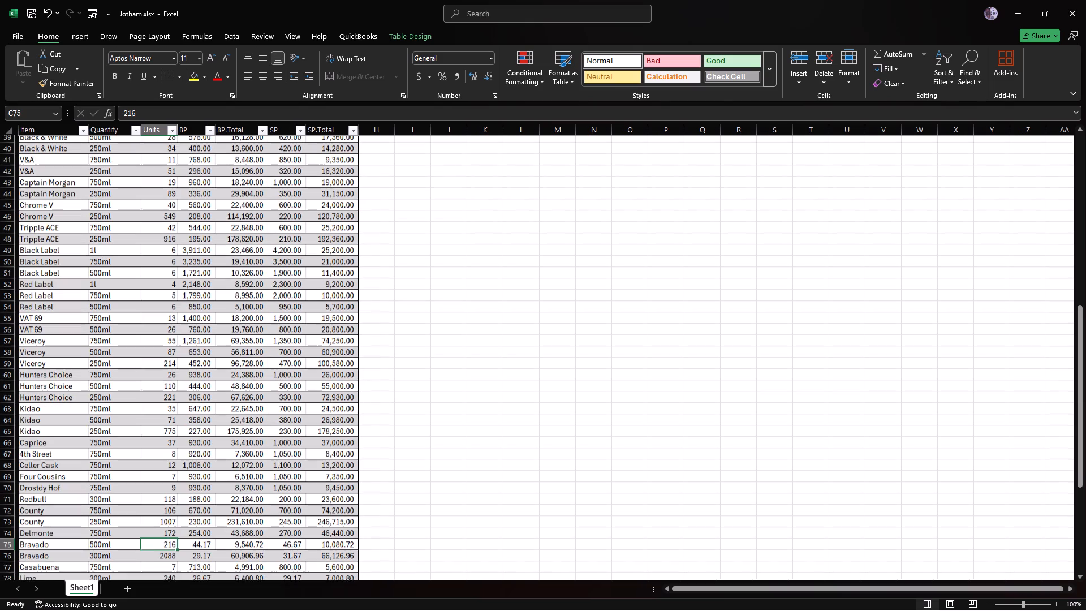
scroll(127, 487, "down", 3)
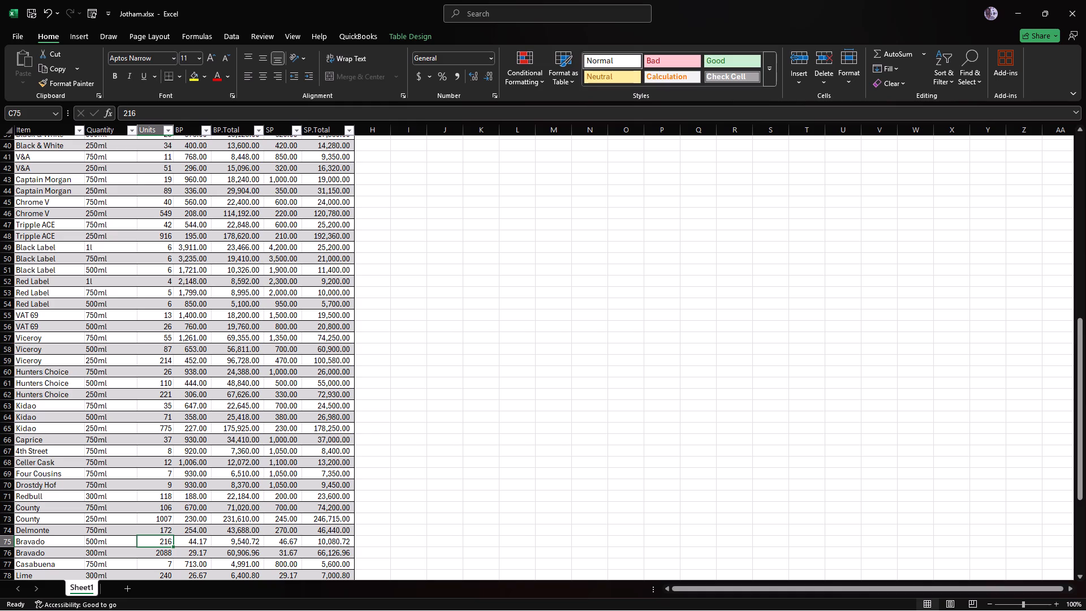
type("84")
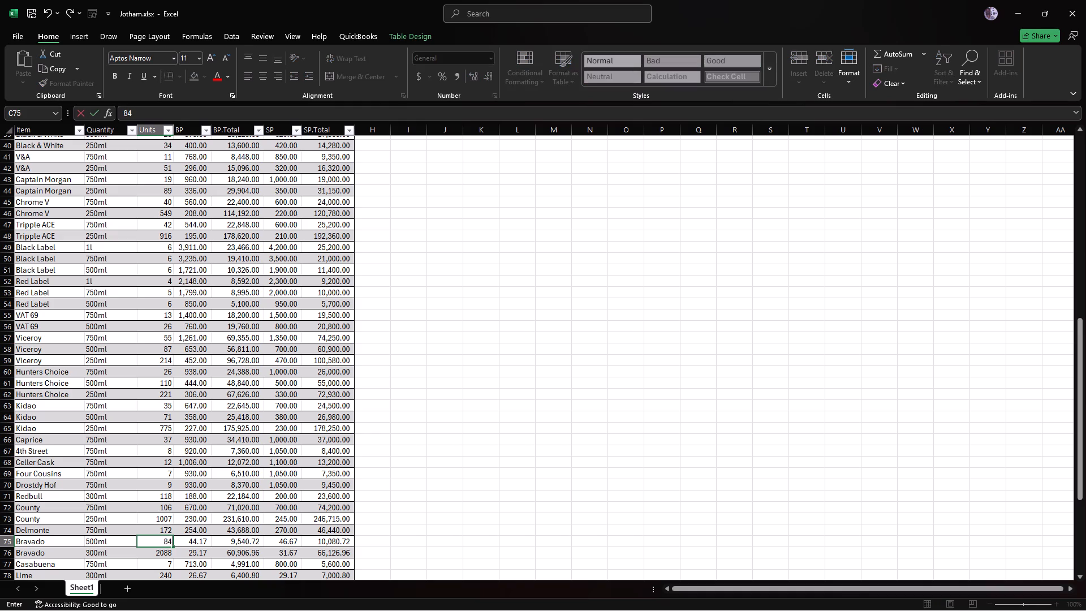
key("Return")
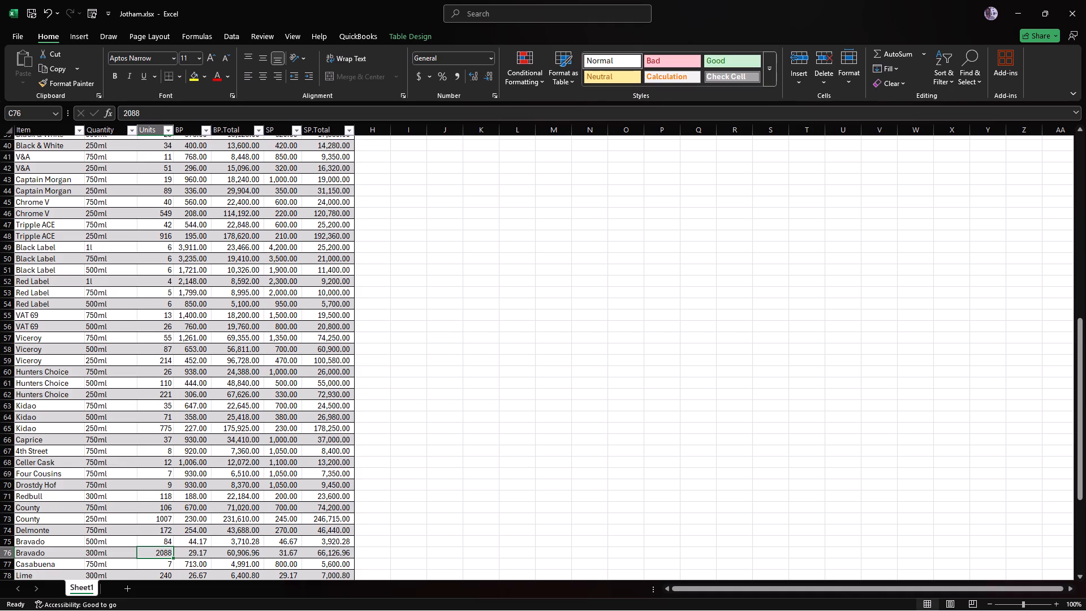
type("51")
key("6")
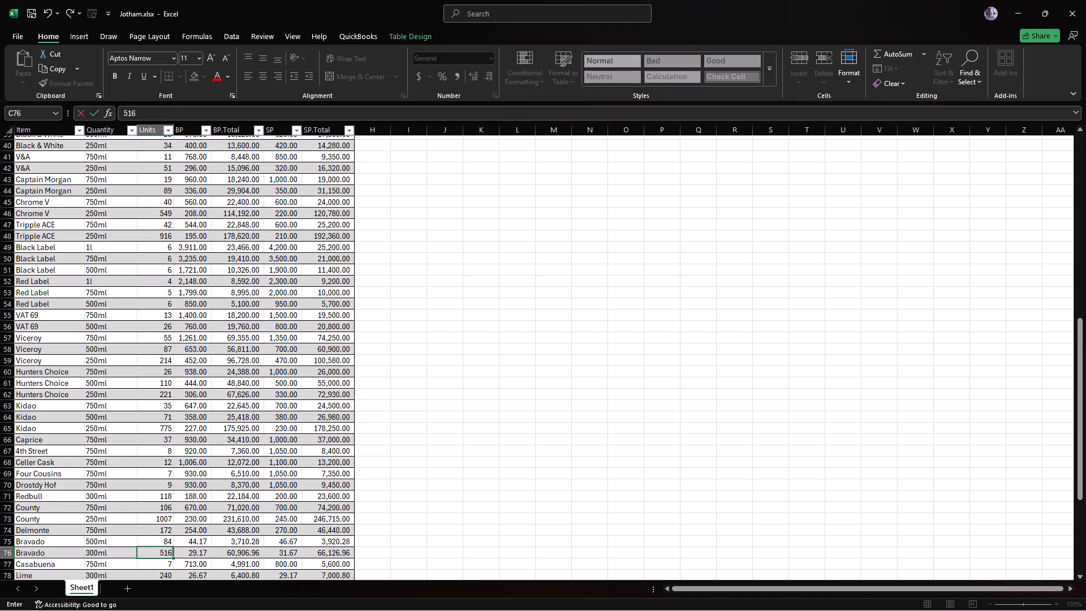
key("Return")
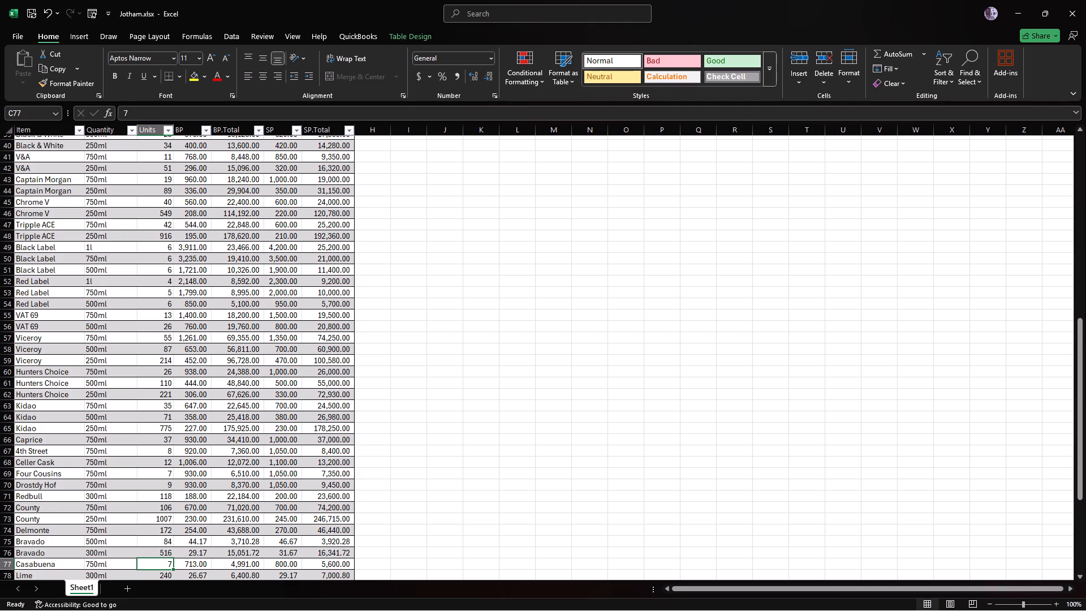
Skip the Casabuena row and set the Units of Lime 300ml to 120.
key("Return")
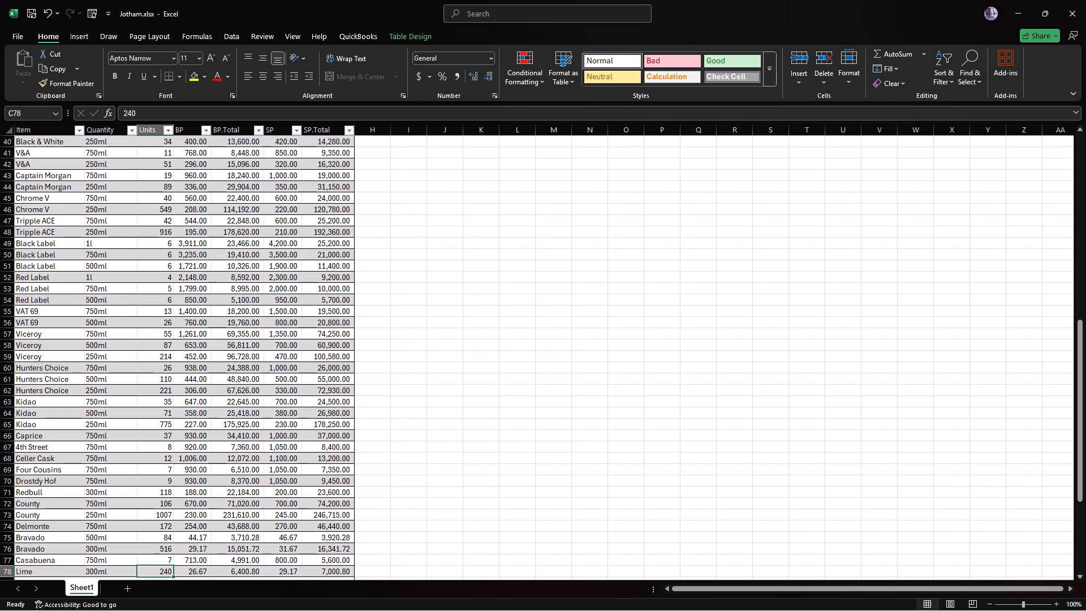
scroll(127, 487, "down", 4)
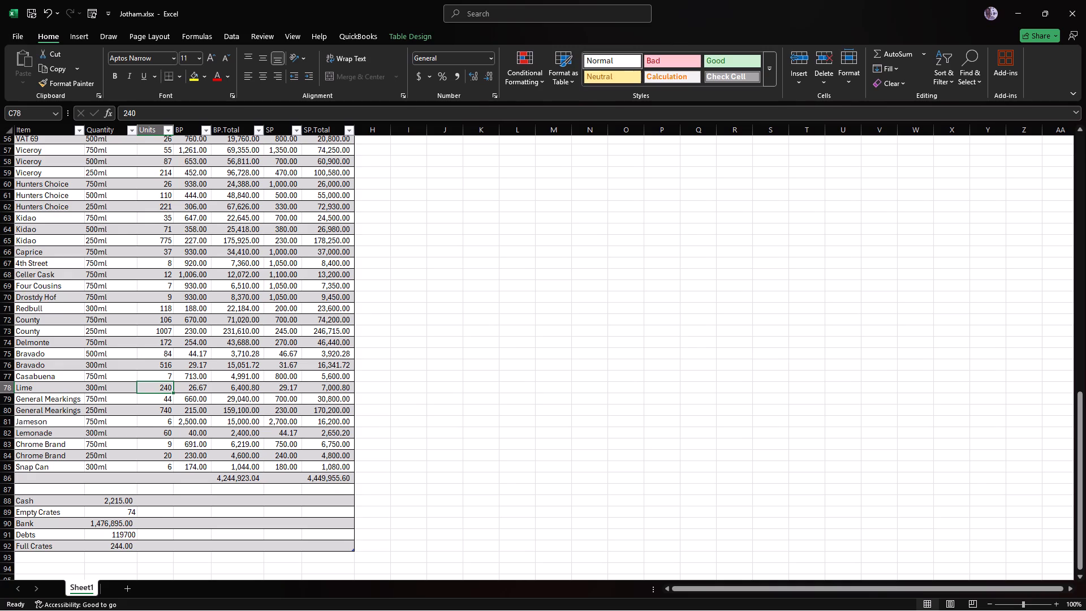
type("12")
key("0")
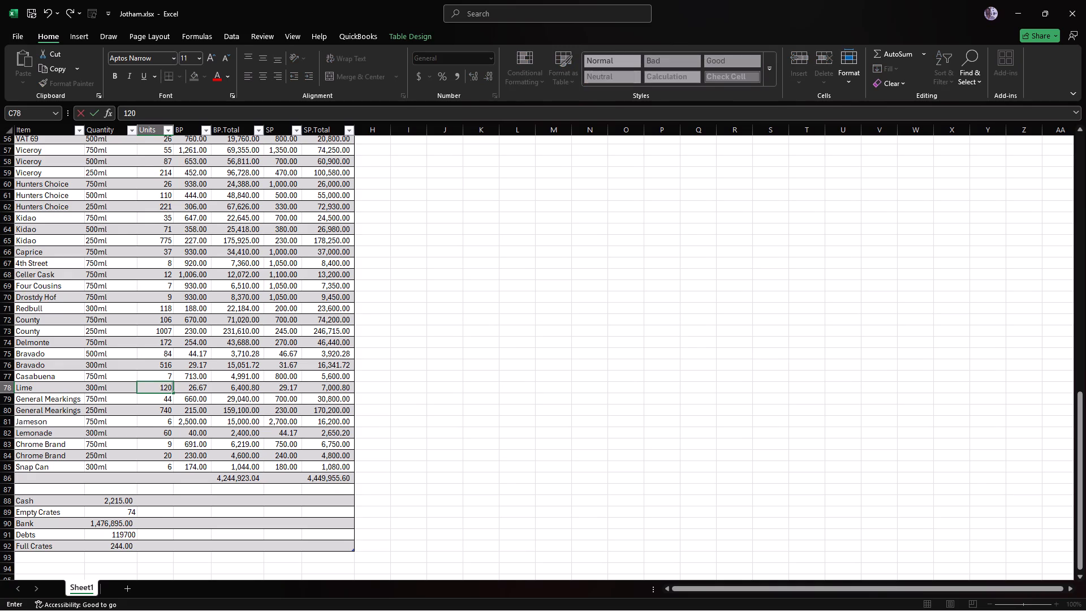
key("Return")
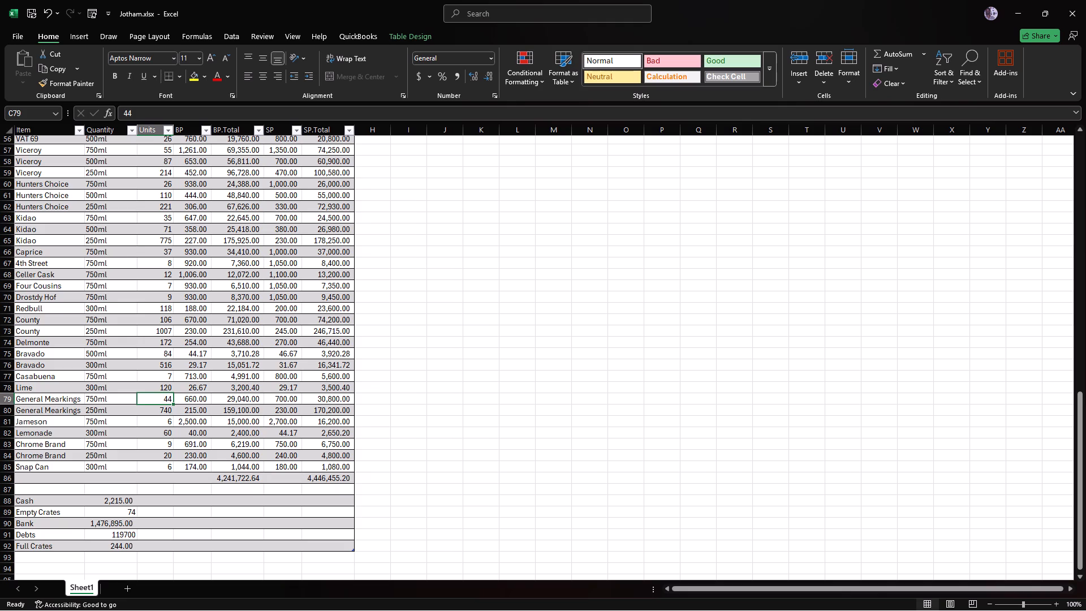
Set the Units of General Mearkings 750ml to 17 and of General Mearkings 250ml to 645.
type("17")
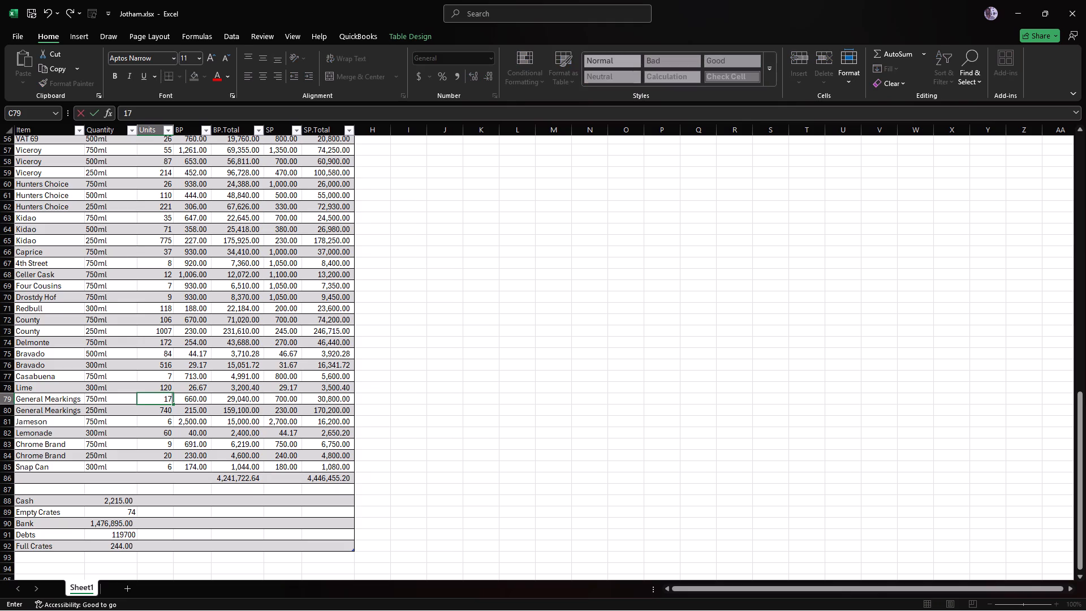
key("Return")
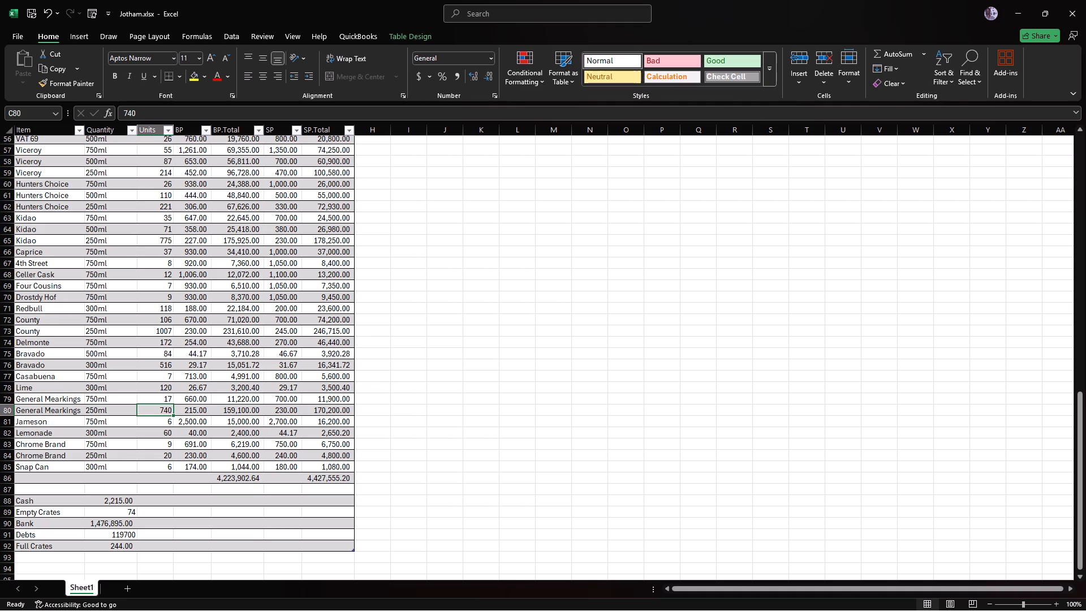
type("645")
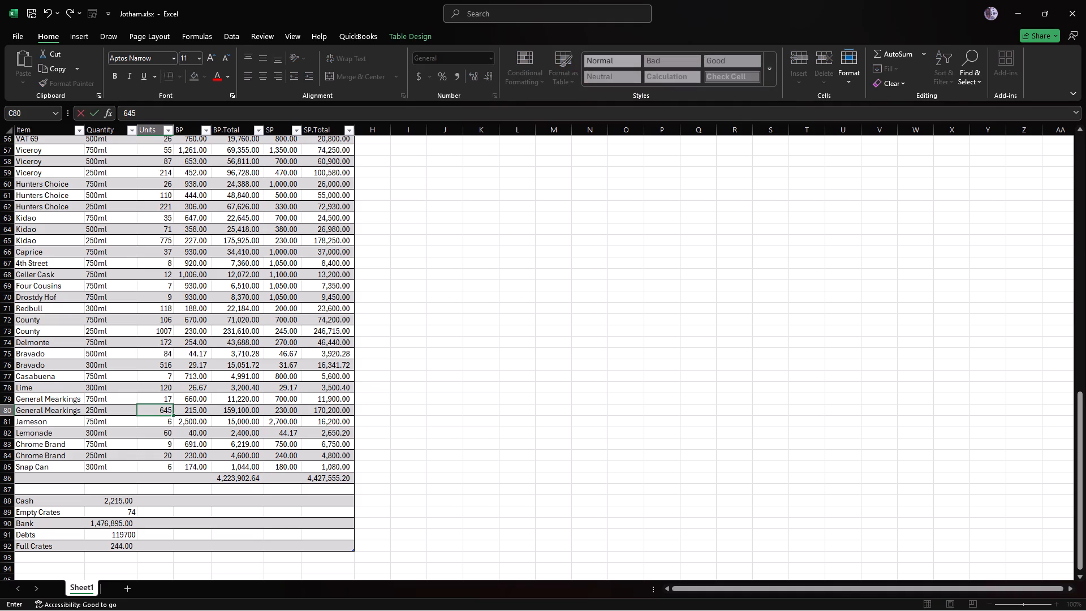
key("Return")
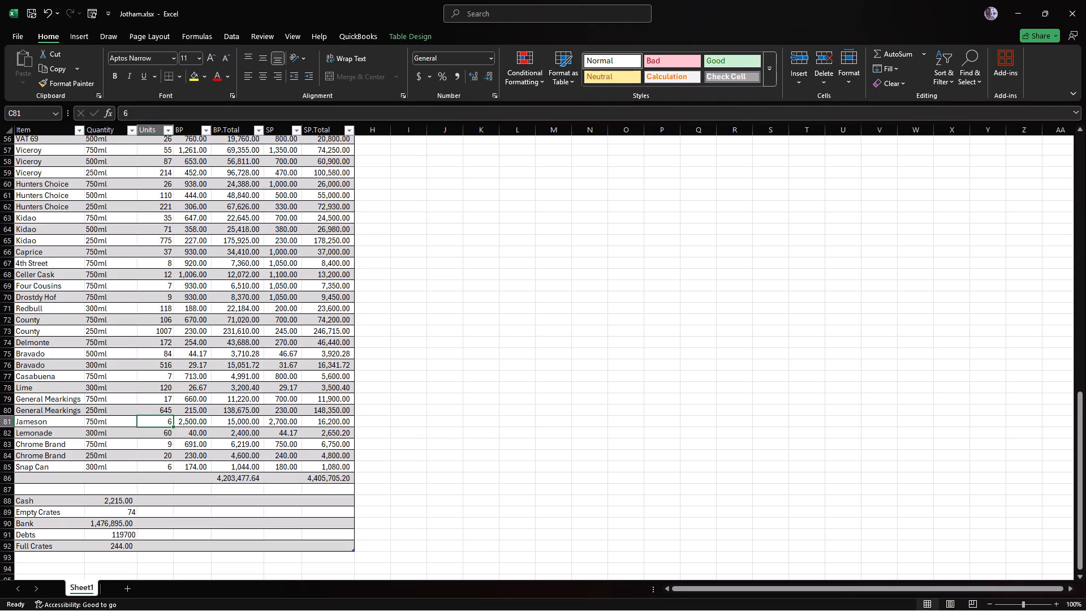
Set the Units of Jameson 750ml to 4 and of Lemonade 300ml to 120.
key("4")
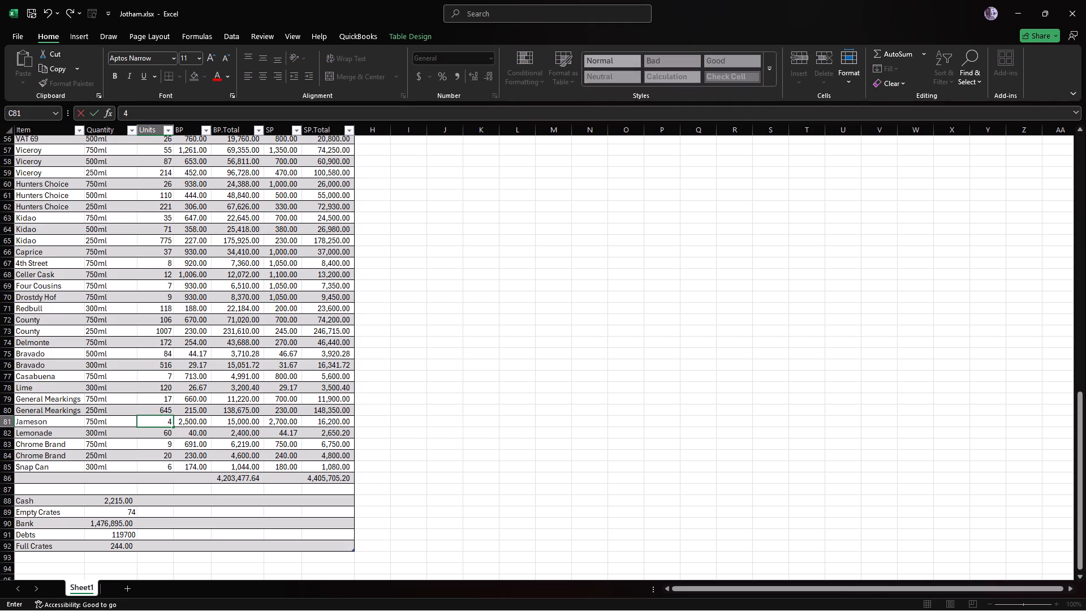
key("Return")
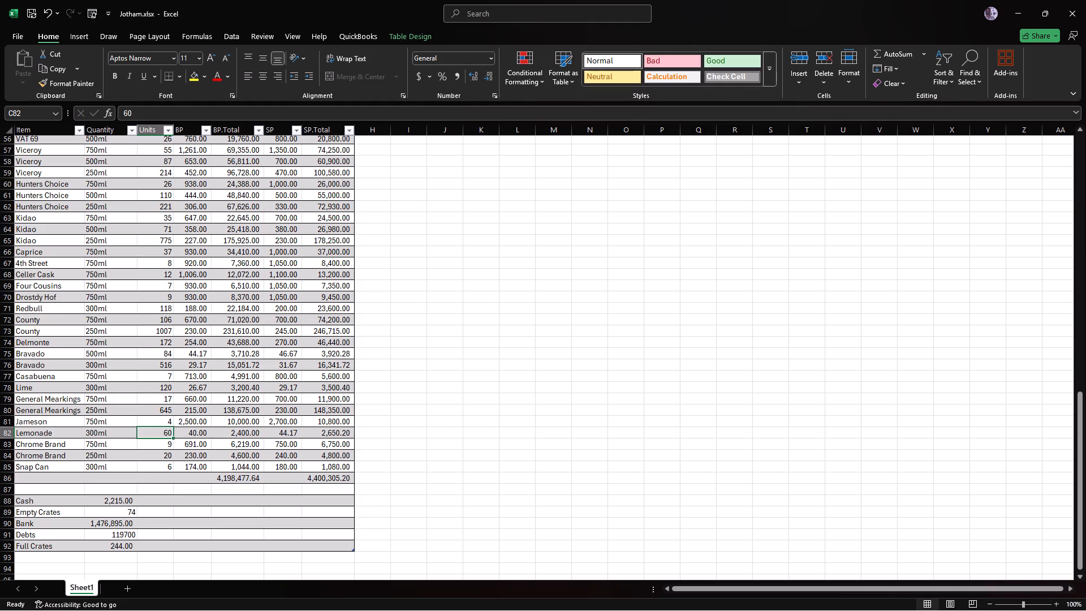
type("12")
key("0")
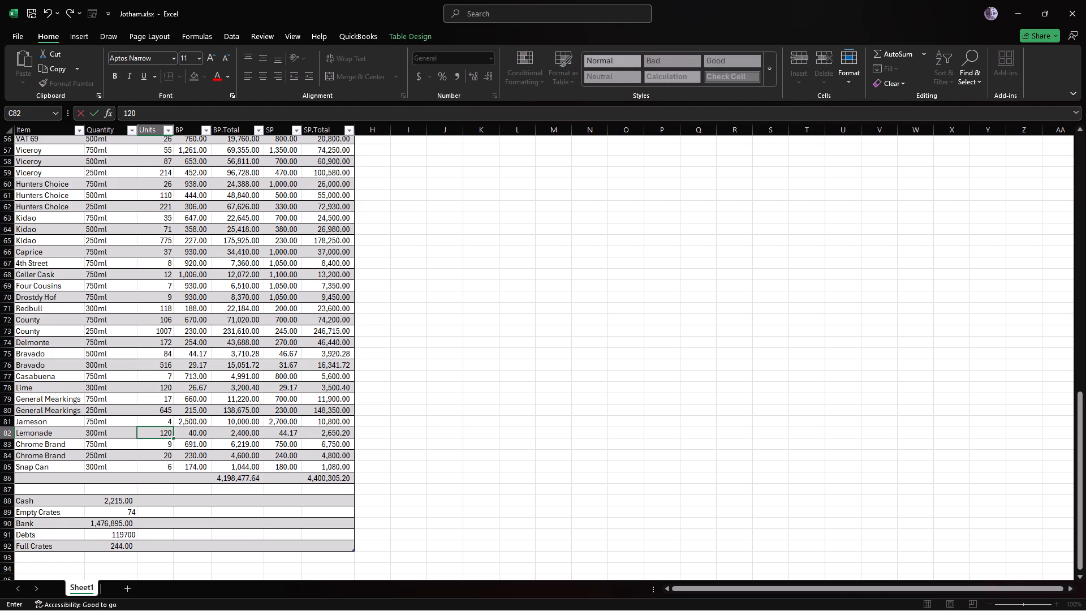
key("Return")
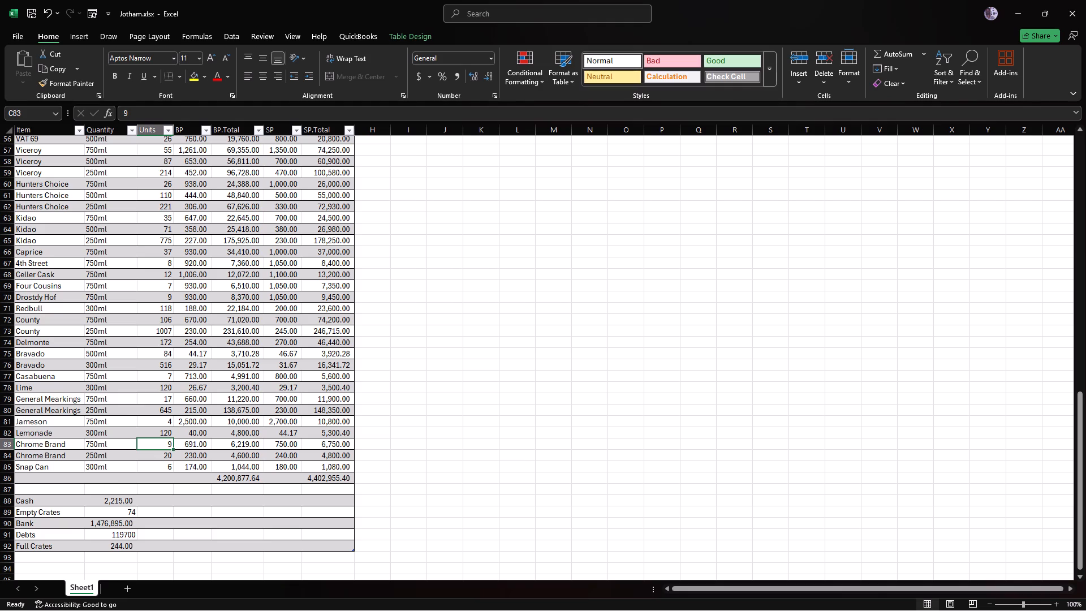
Set the Units of Chrome Brand 750ml to 7 and of Chrome Brand 250ml to 28.
key("7")
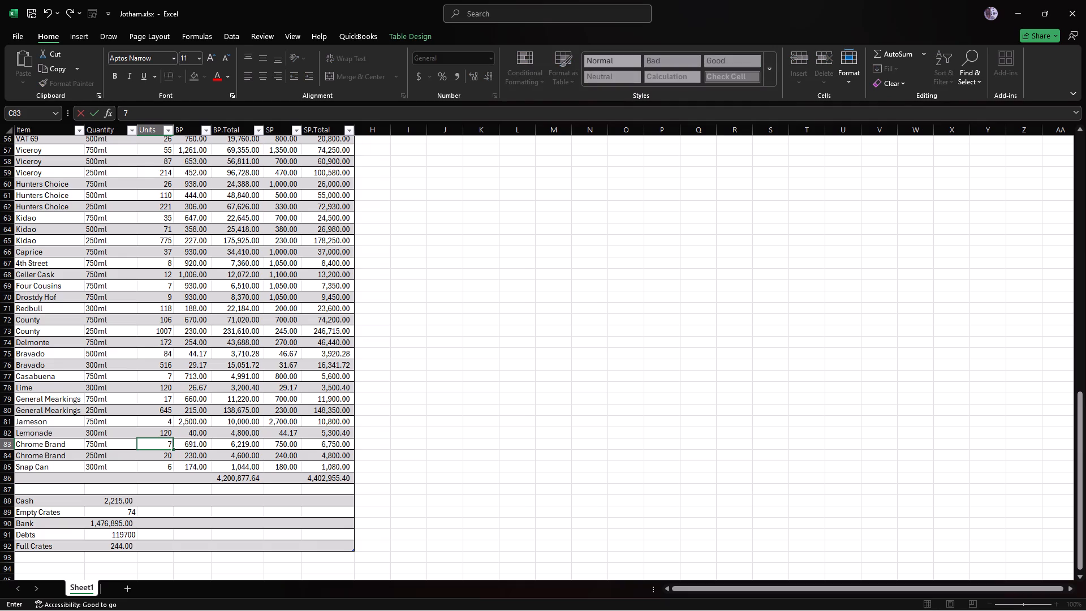
key("Return")
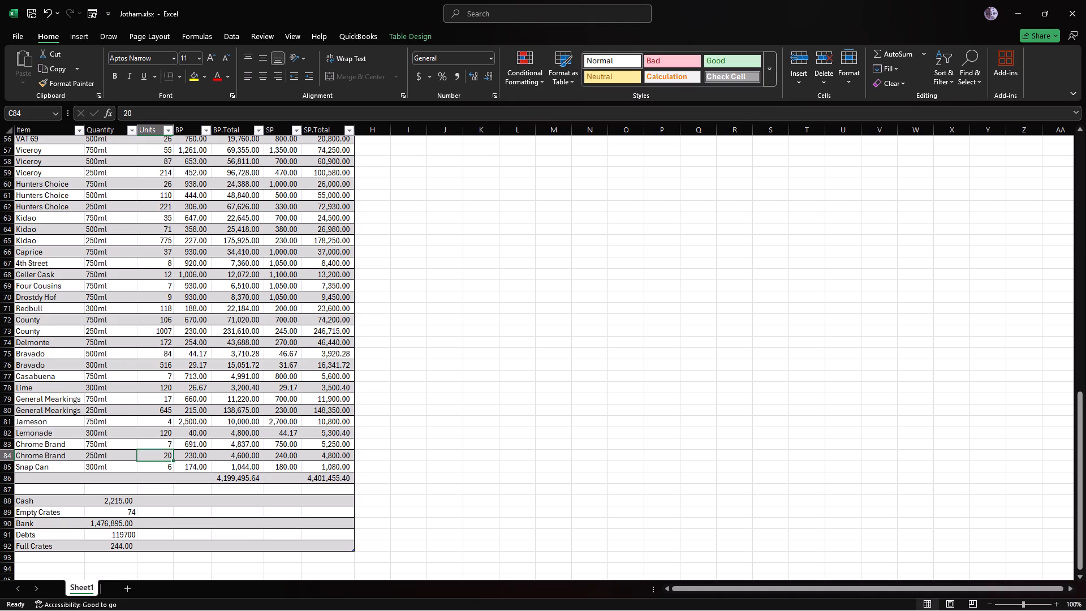
key("2")
key("8")
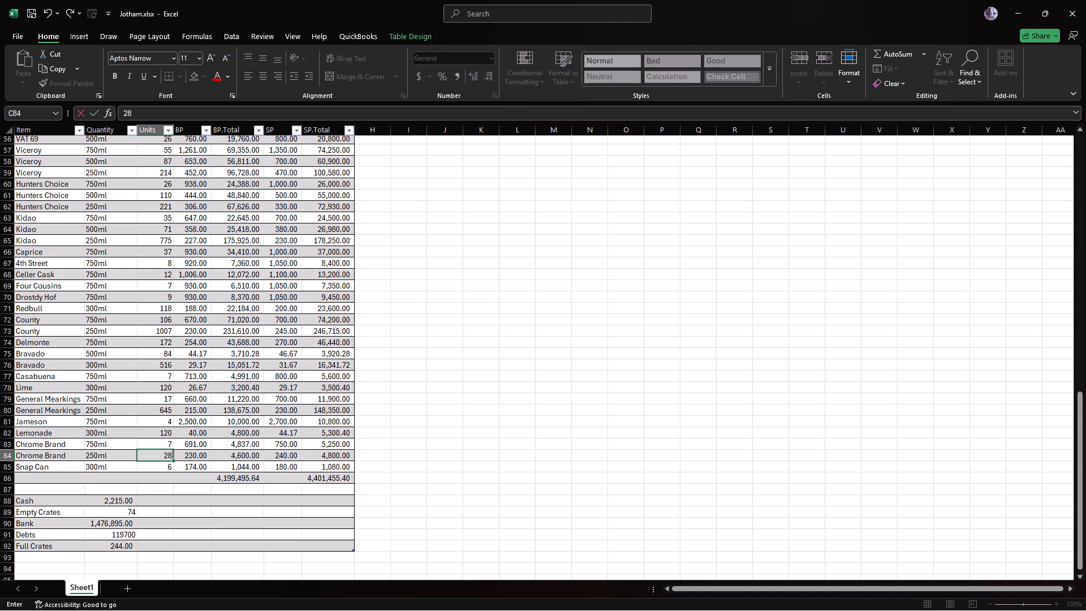
key("Return")
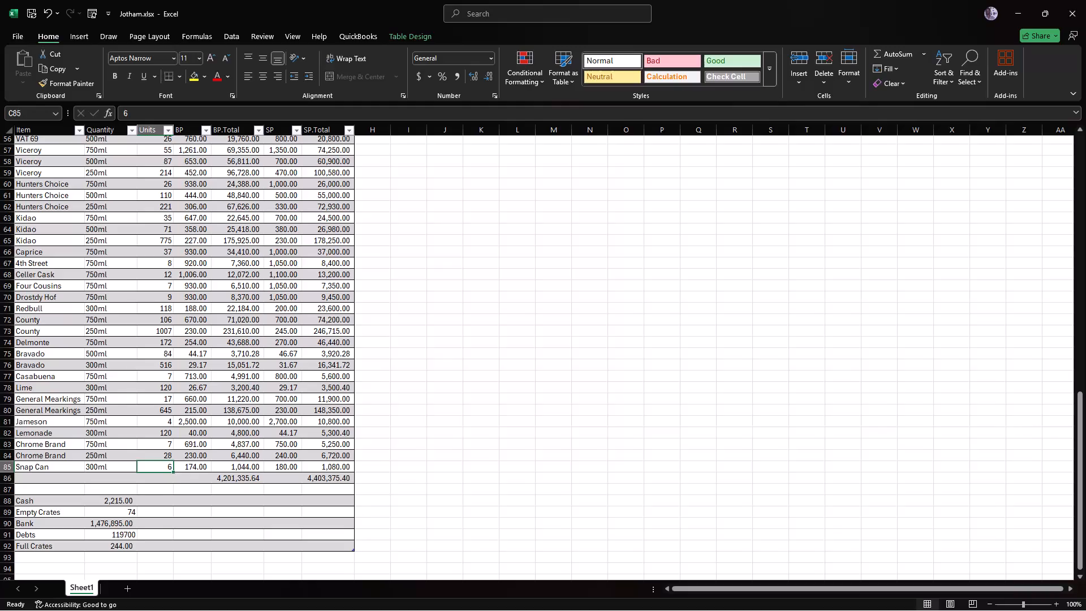
Set the Units of Snap Can 300ml to 22.
key("1")
key("8")
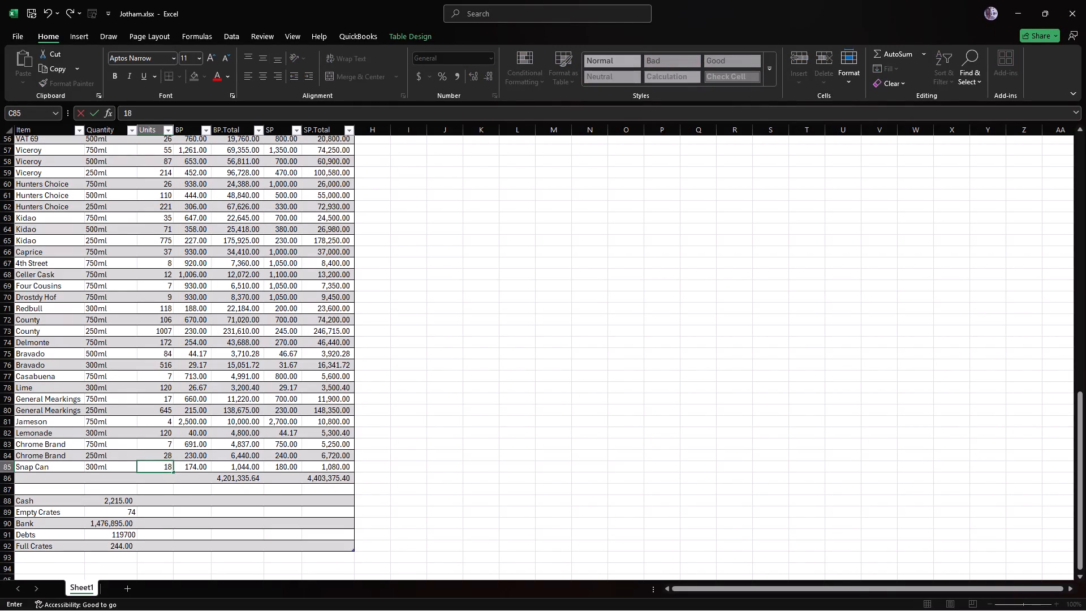
key("BackSpace")
key("BackSpace")
type("22")
key("Return")
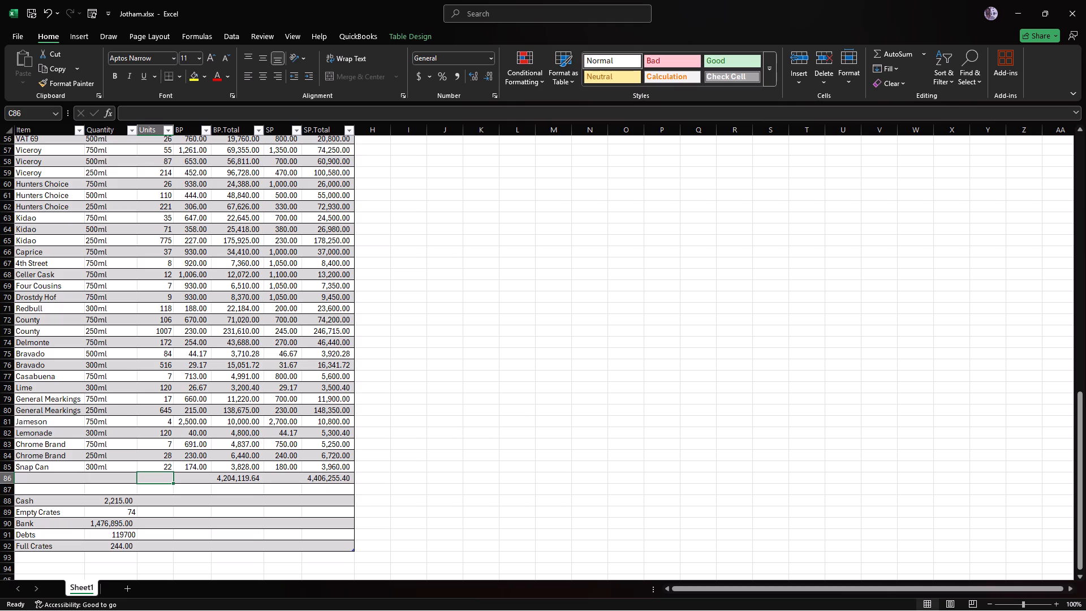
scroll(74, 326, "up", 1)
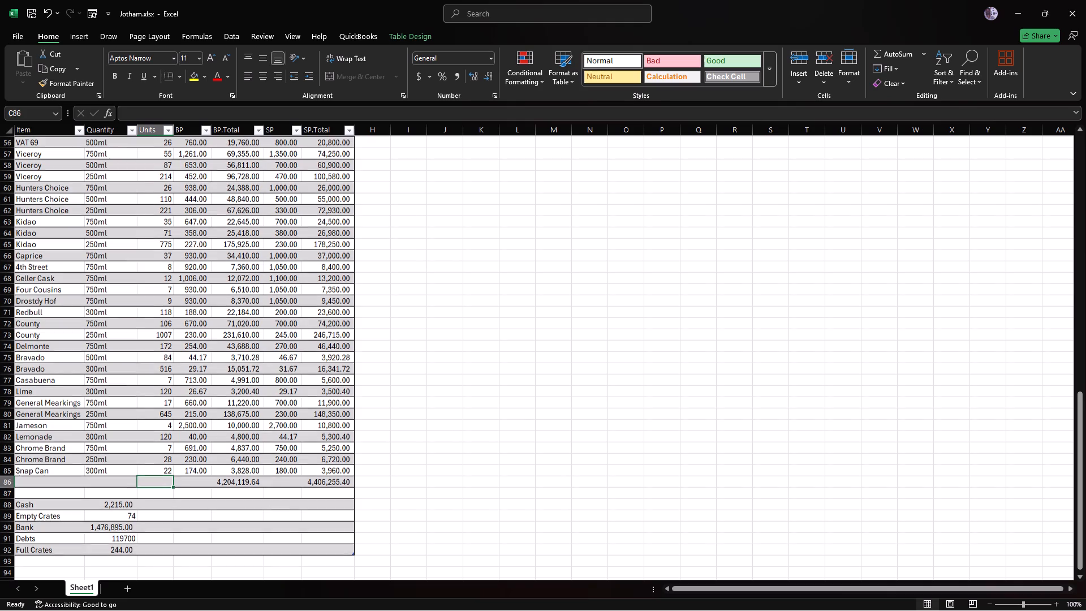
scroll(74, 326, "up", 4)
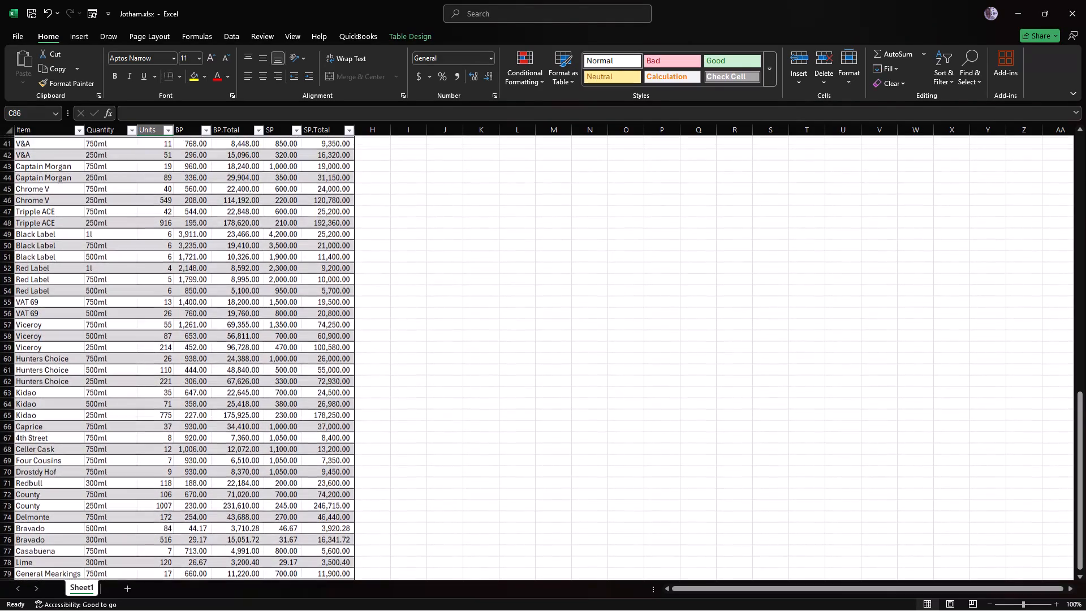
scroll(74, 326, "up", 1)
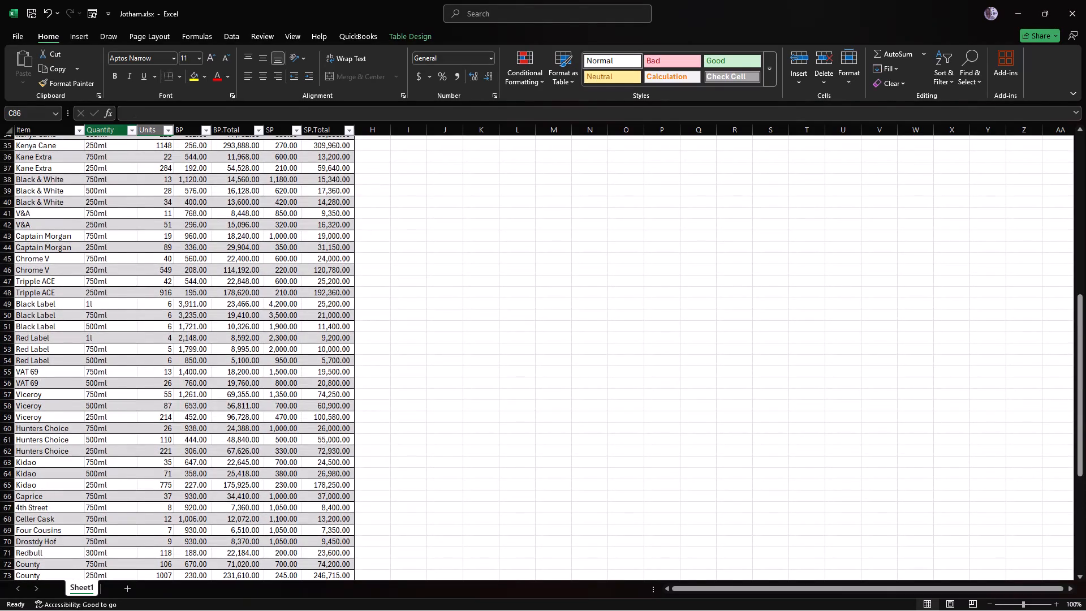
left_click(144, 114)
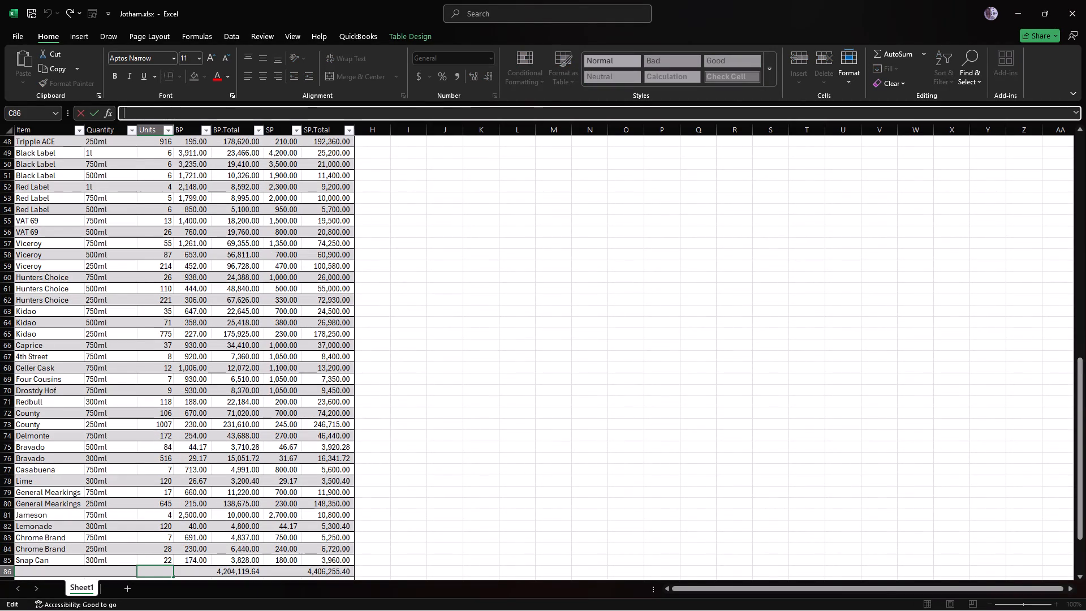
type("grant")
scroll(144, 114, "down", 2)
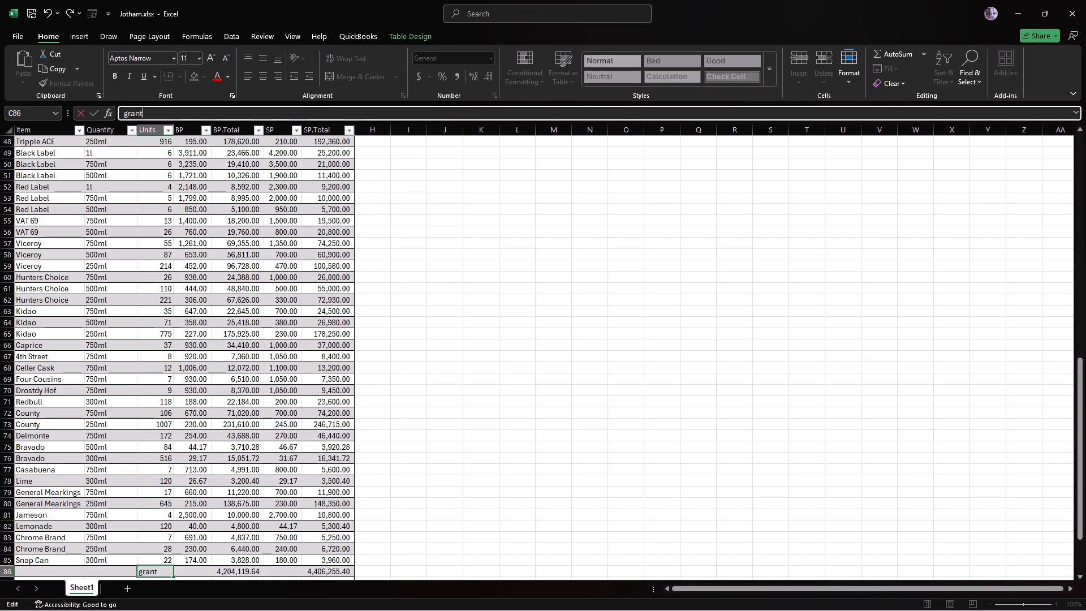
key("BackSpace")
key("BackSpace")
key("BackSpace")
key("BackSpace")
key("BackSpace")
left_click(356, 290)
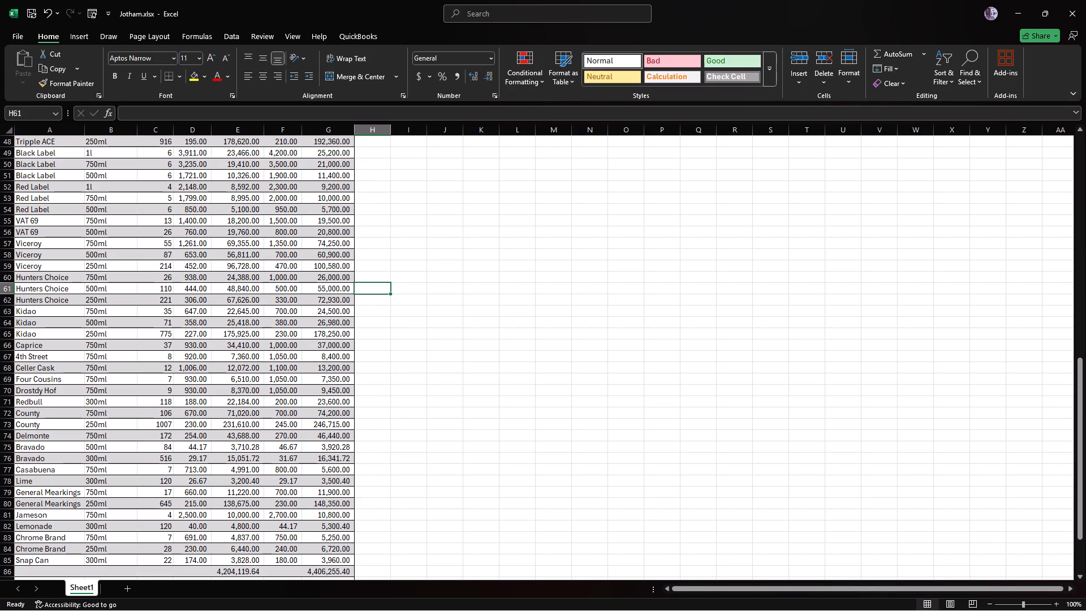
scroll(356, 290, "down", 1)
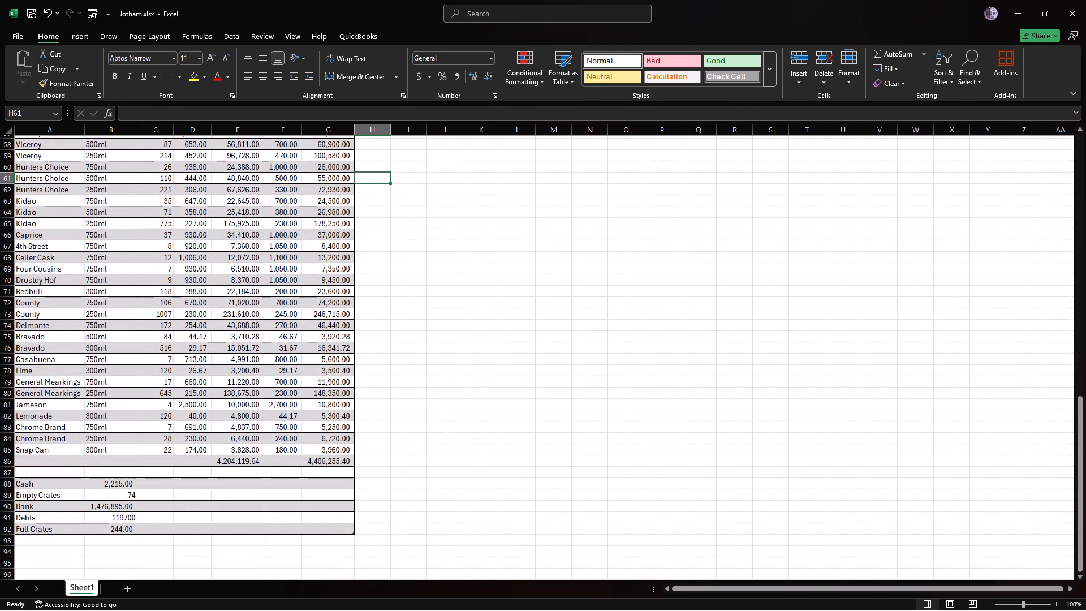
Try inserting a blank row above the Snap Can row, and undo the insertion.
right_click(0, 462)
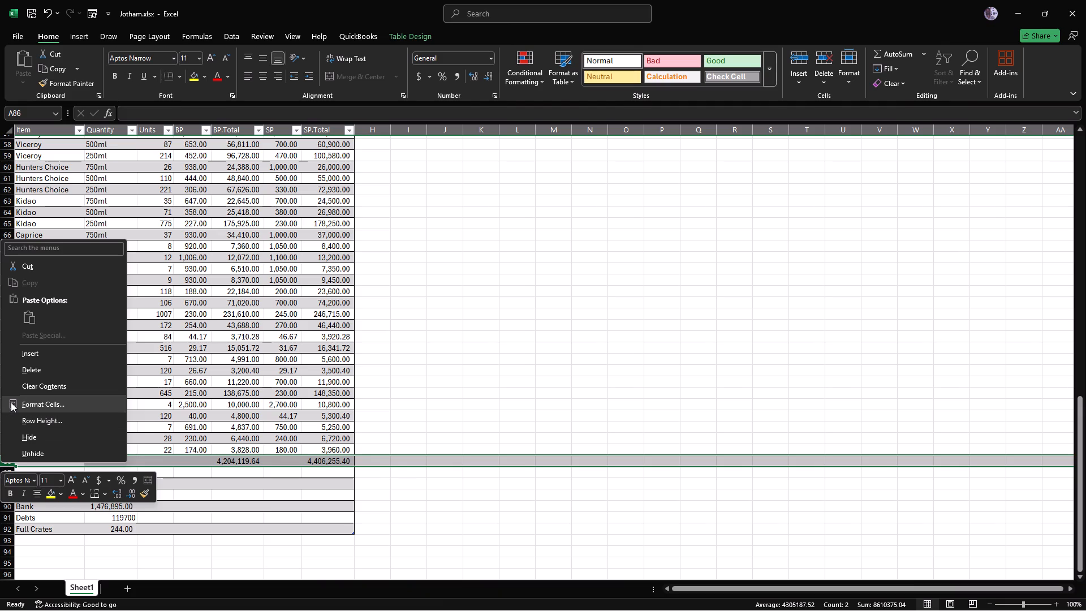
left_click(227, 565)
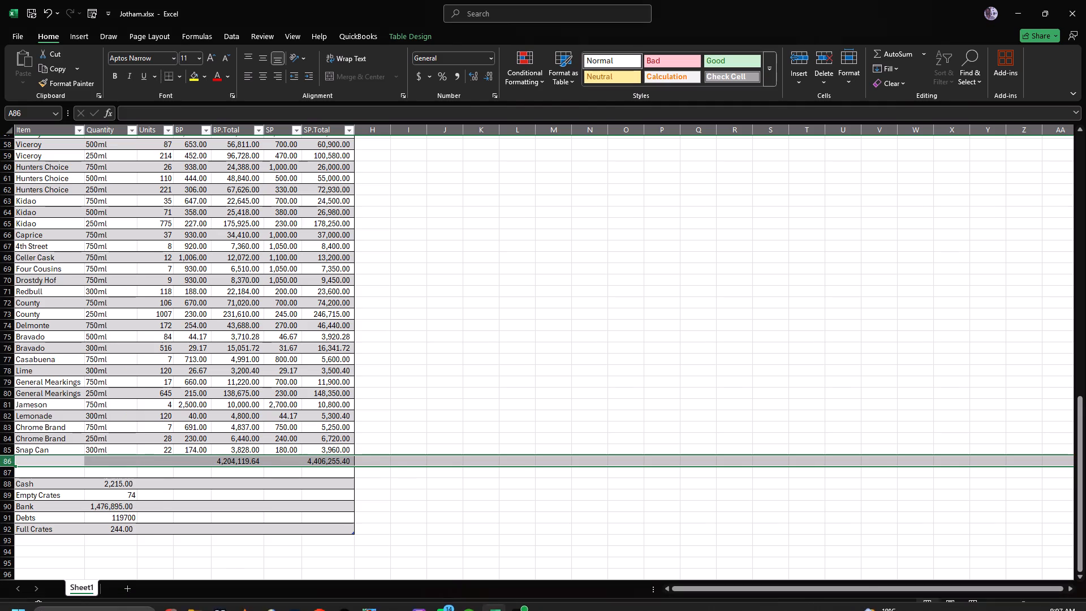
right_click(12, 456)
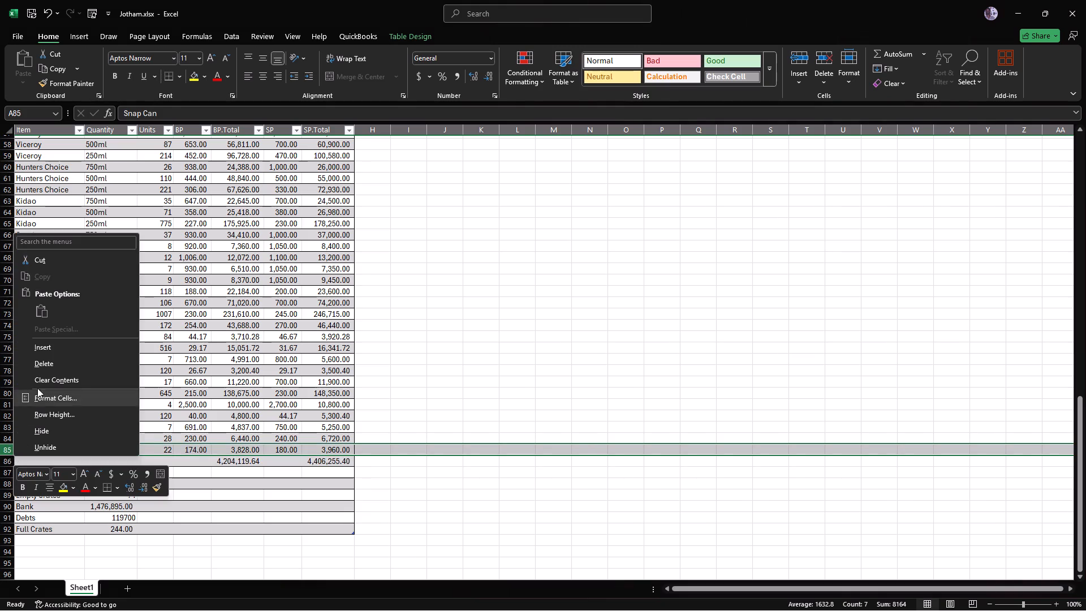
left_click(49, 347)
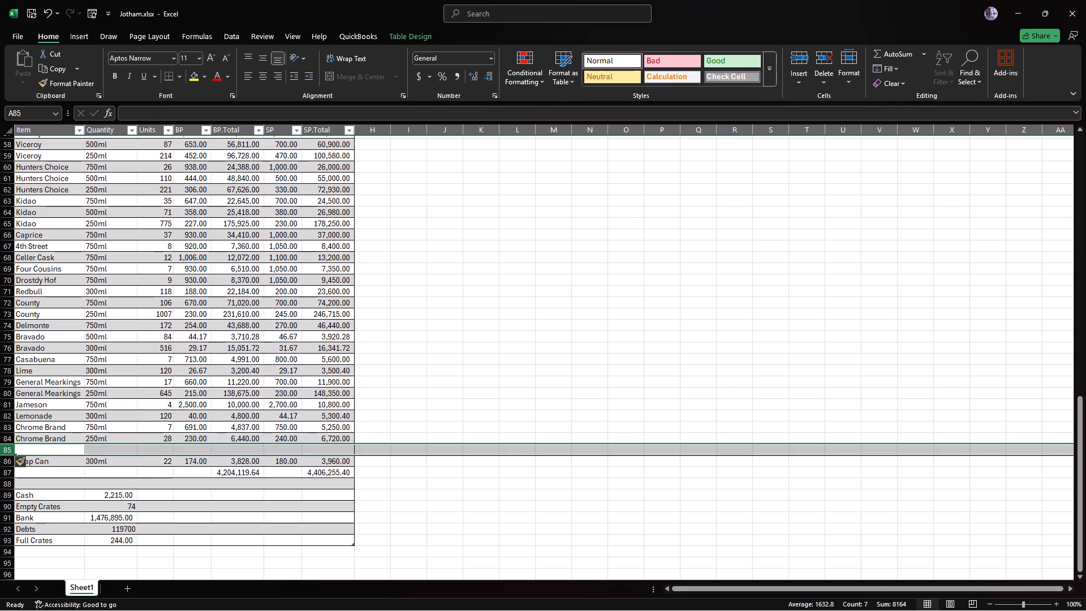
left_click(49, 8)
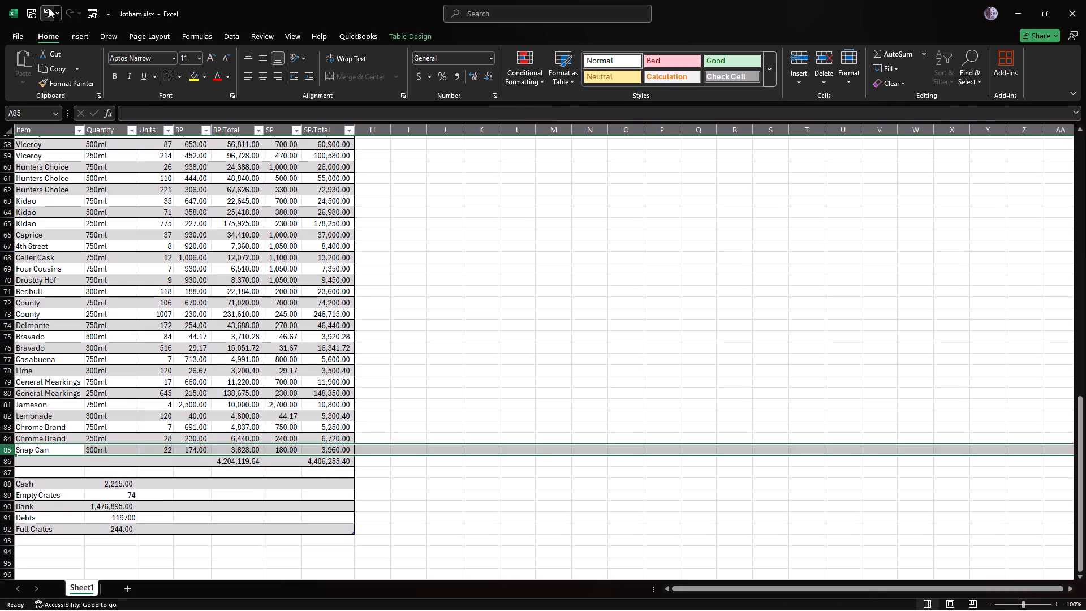
Insert four blank table rows between Chrome Brand 250ml and Snap Can.
left_click(23, 456)
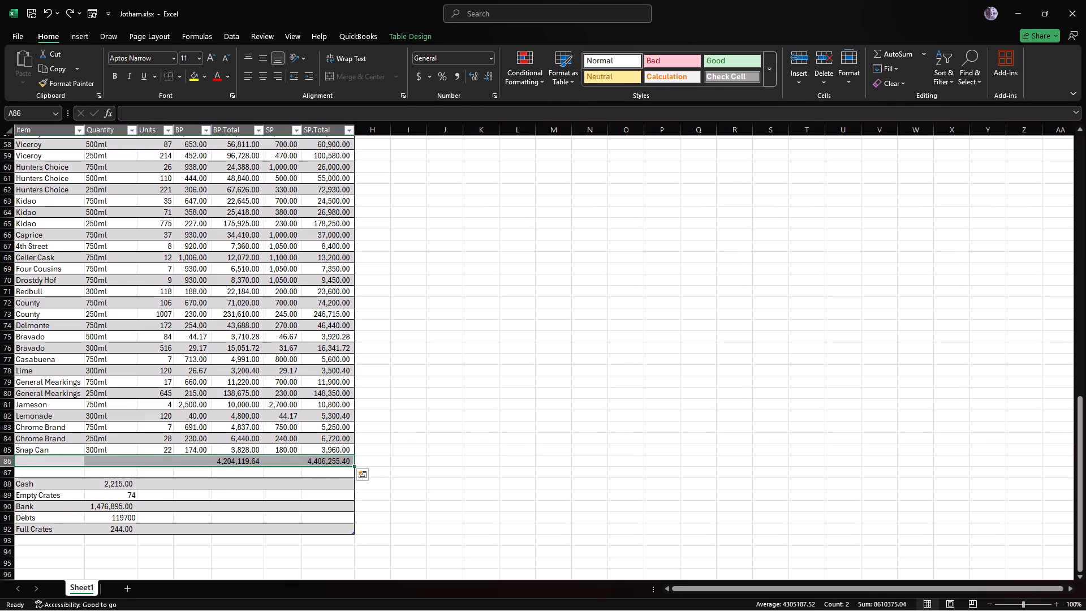
right_click(14, 456)
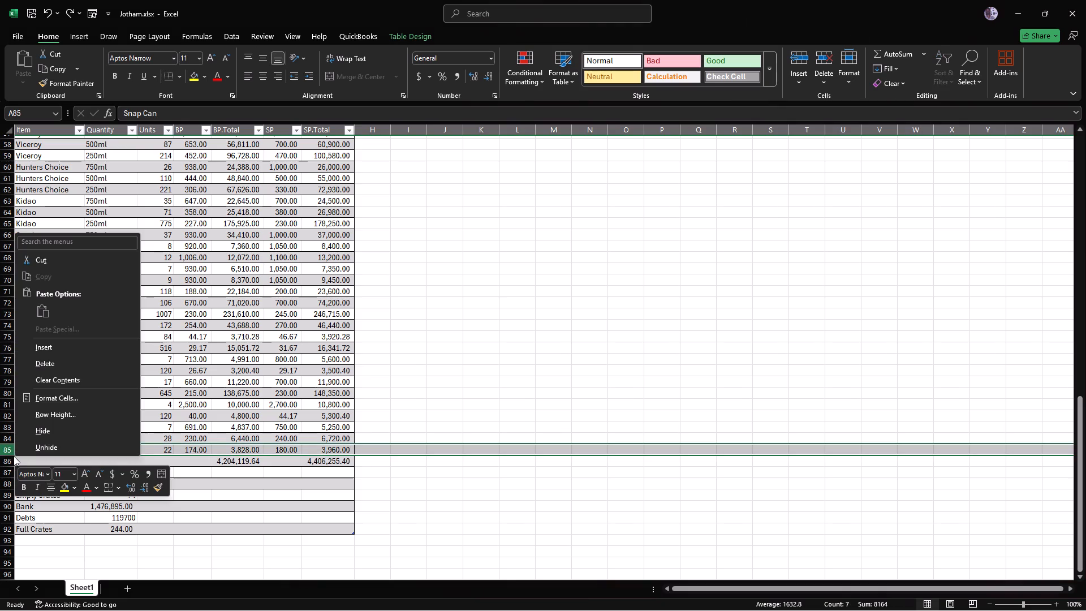
left_click(33, 342)
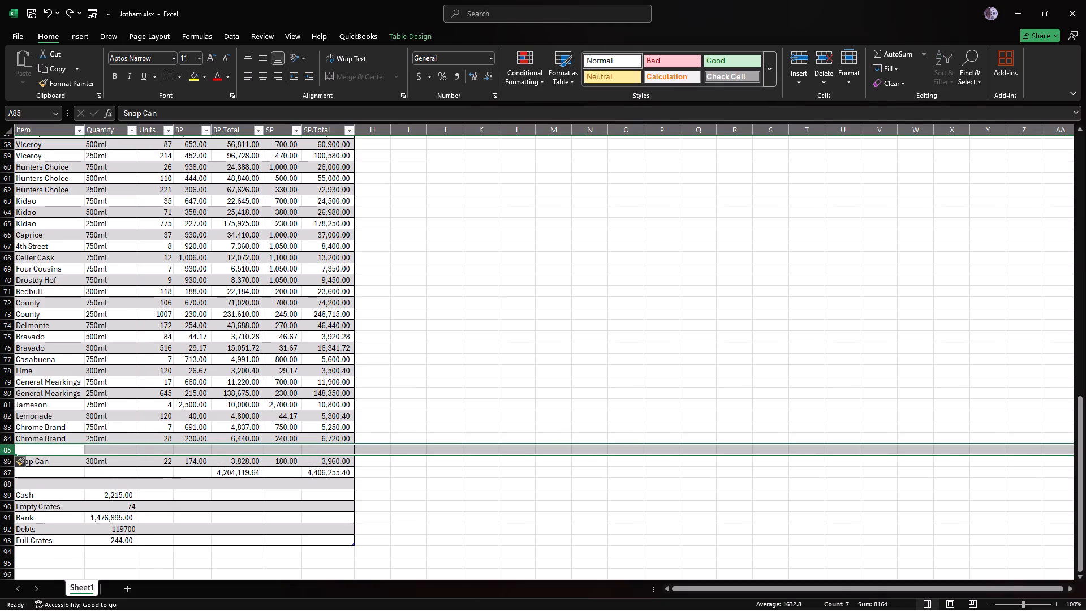
left_click(42, 453)
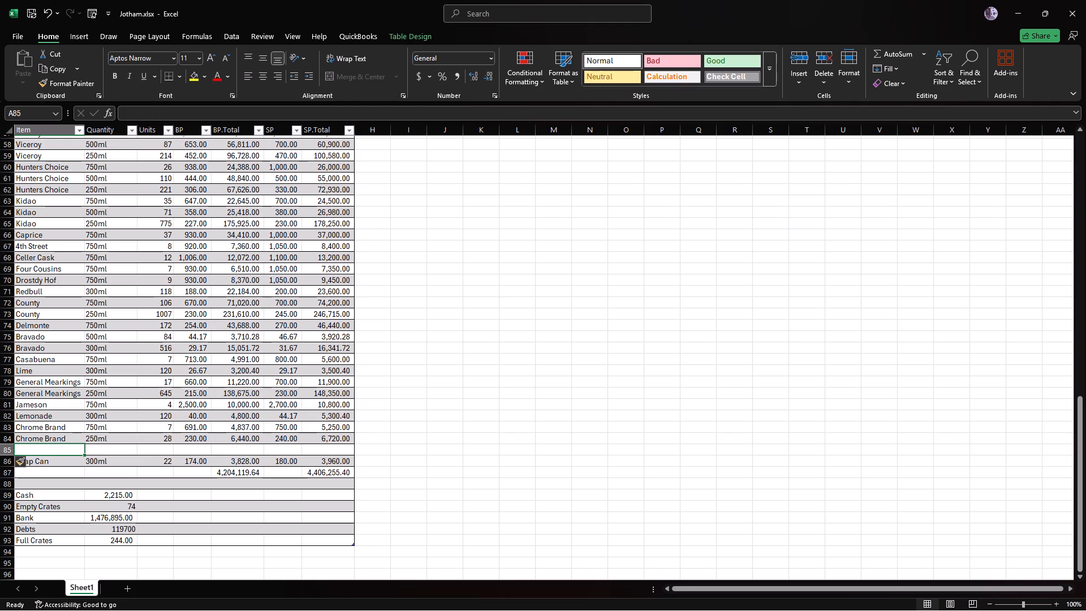
right_click(42, 453)
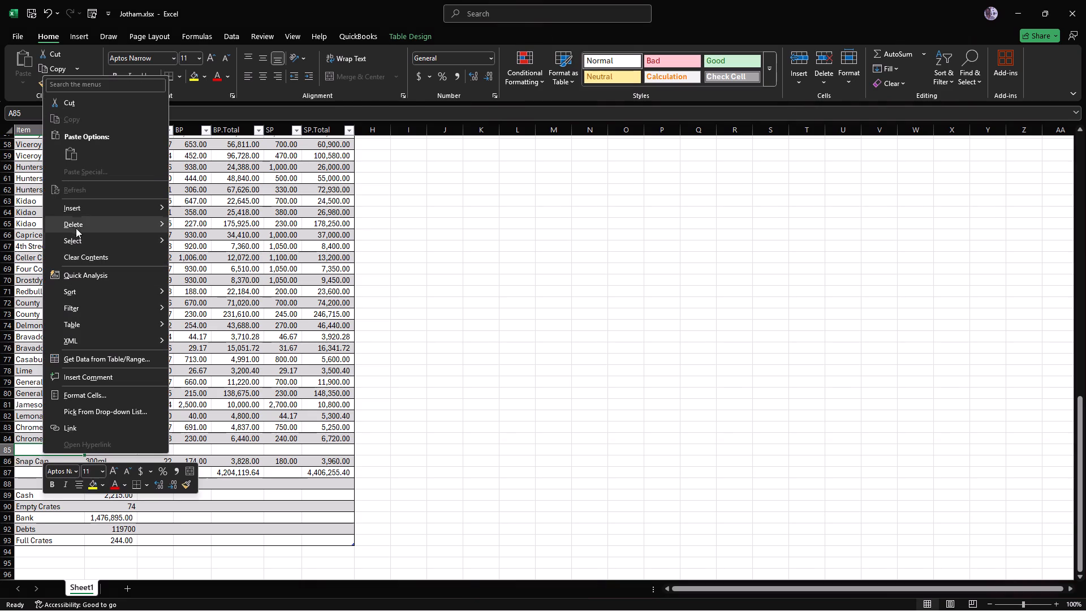
left_click(76, 209)
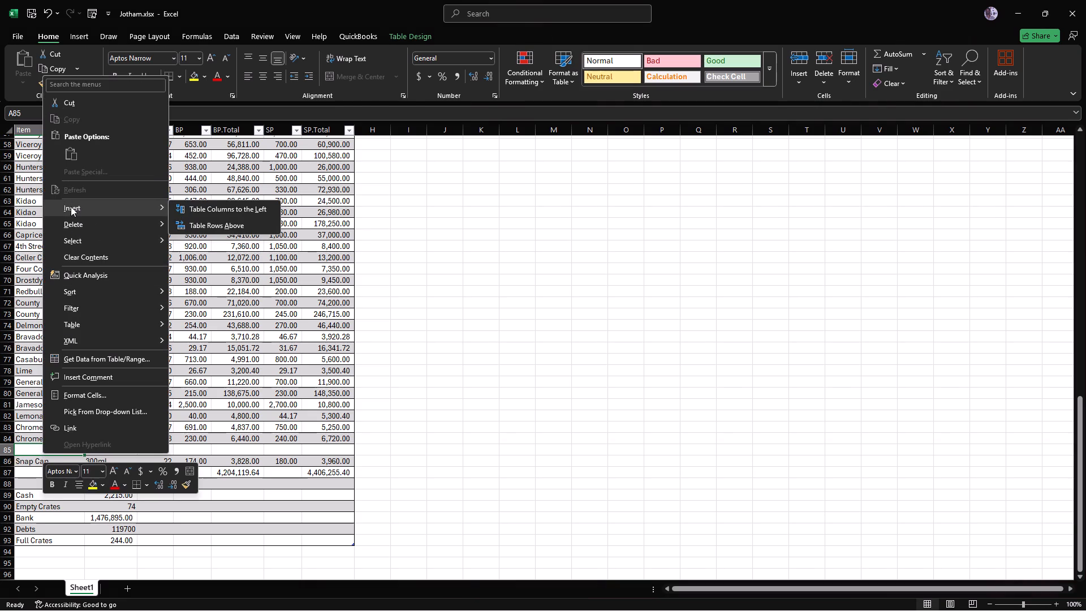
left_click(186, 221)
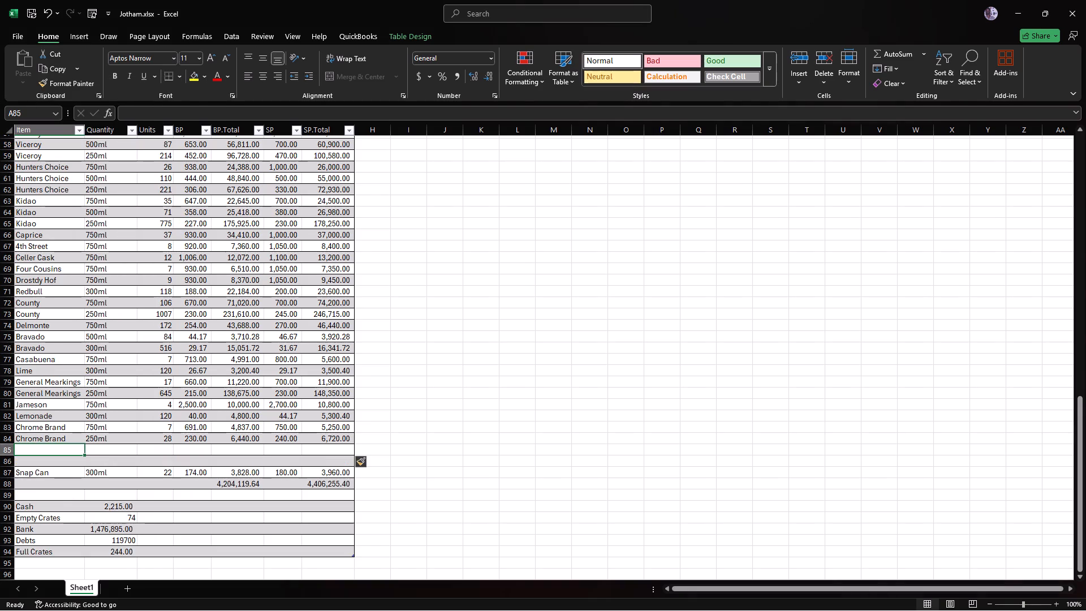
right_click(36, 450)
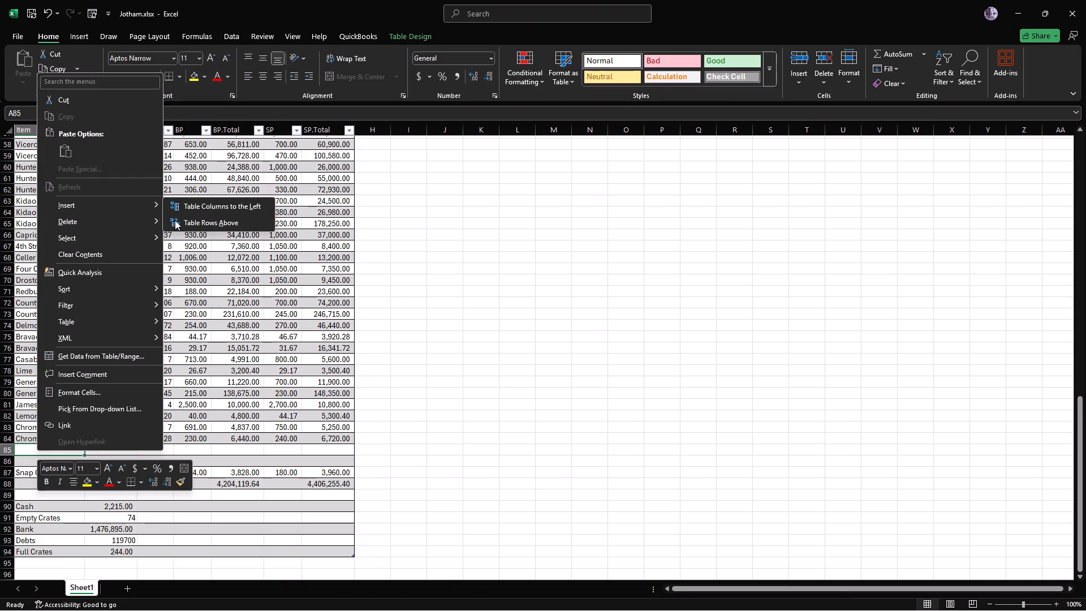
left_click(175, 220)
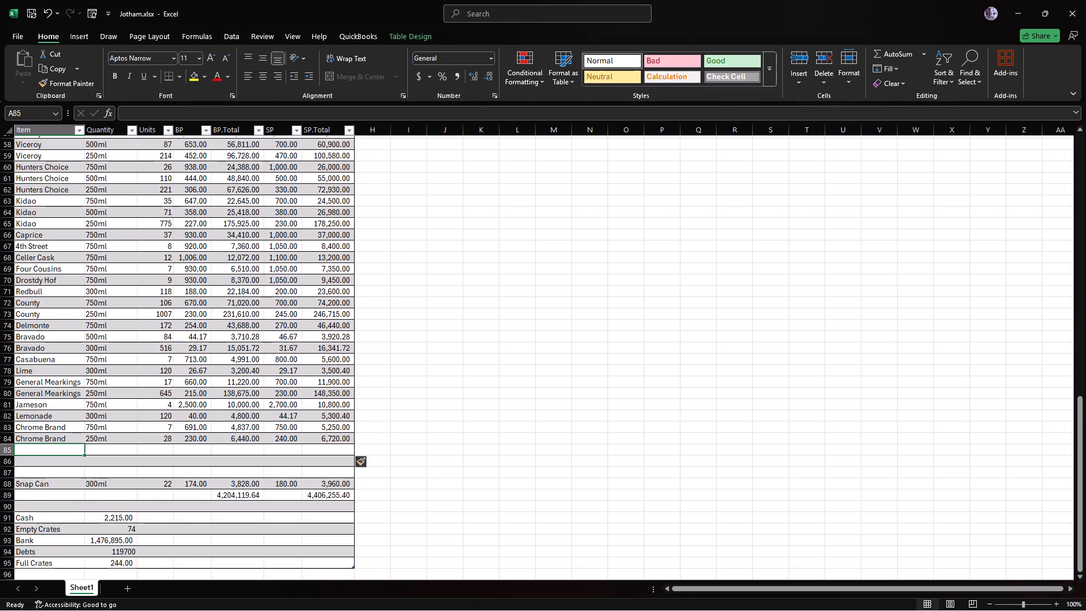
right_click(46, 447)
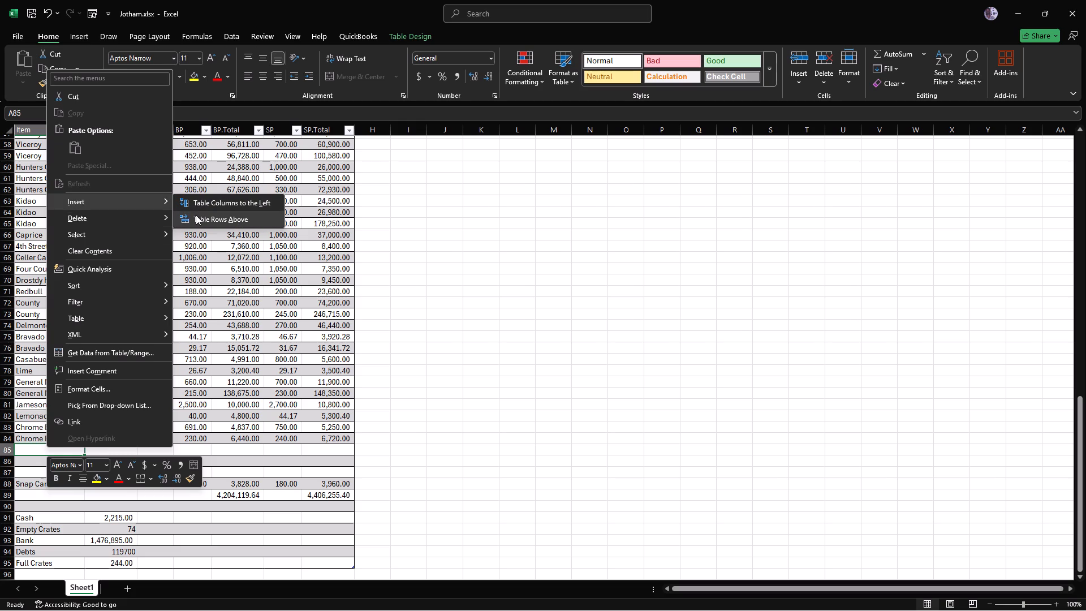
left_click(196, 215)
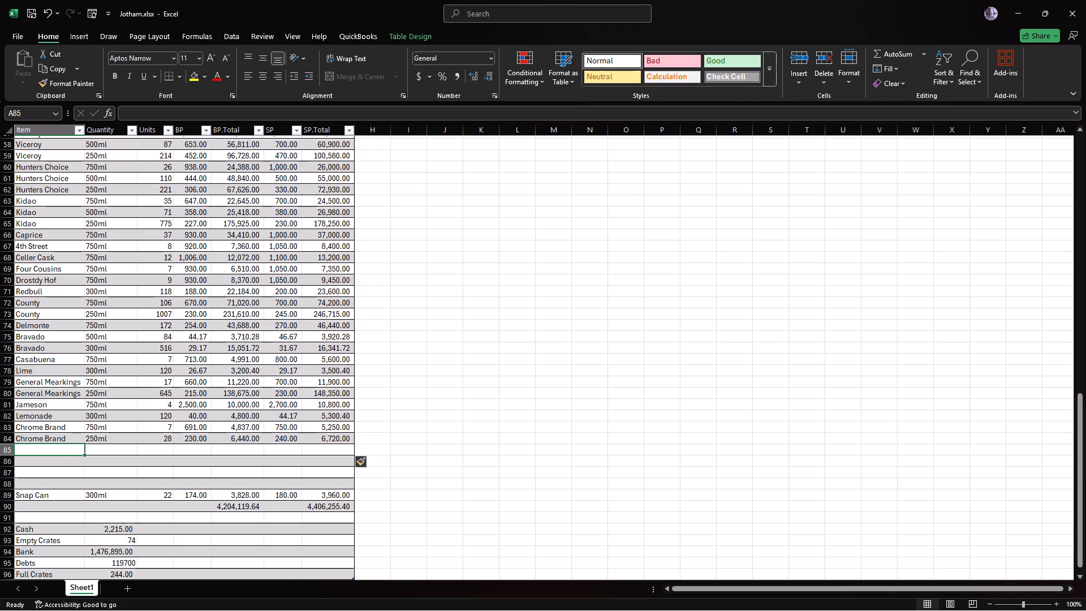
Enter the item names Rasberry Twist, Manyatta, Grants and Grants in the four blank rows, in that order.
type("Rasberr")
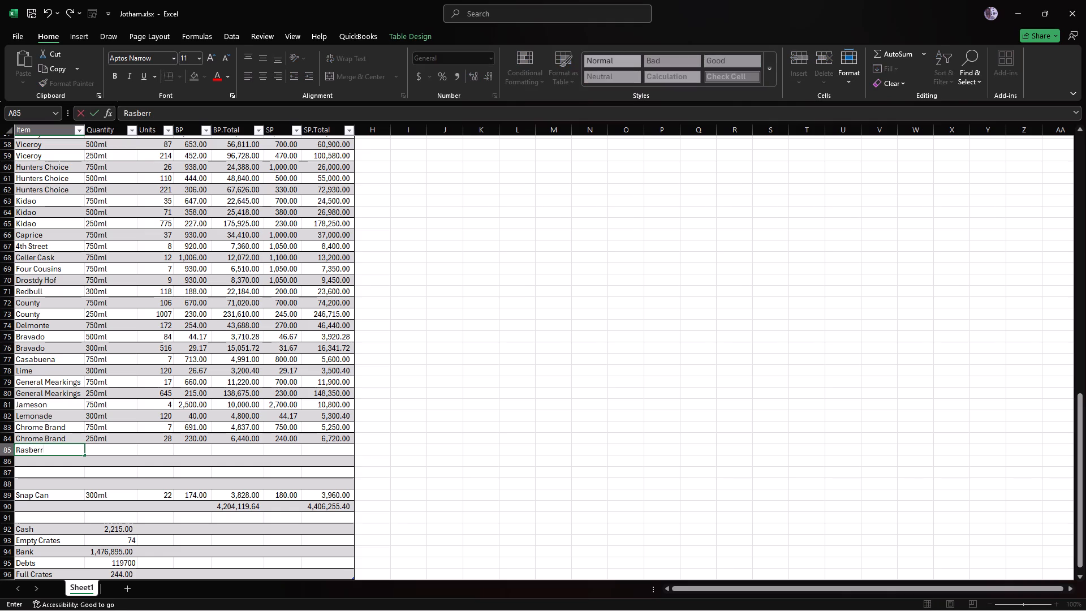
type("y Twist")
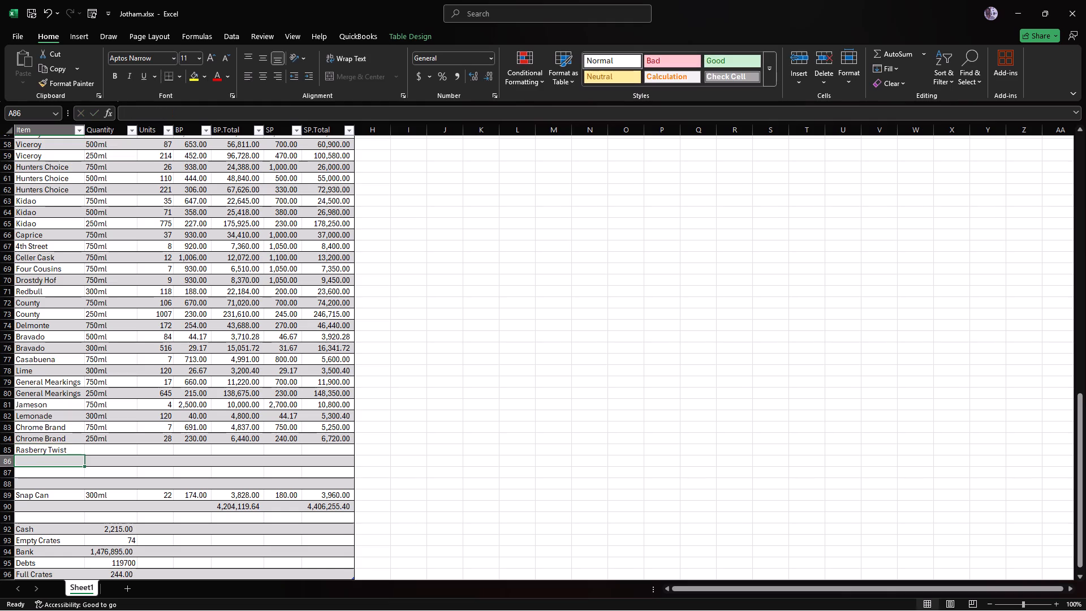
type("Manyatta")
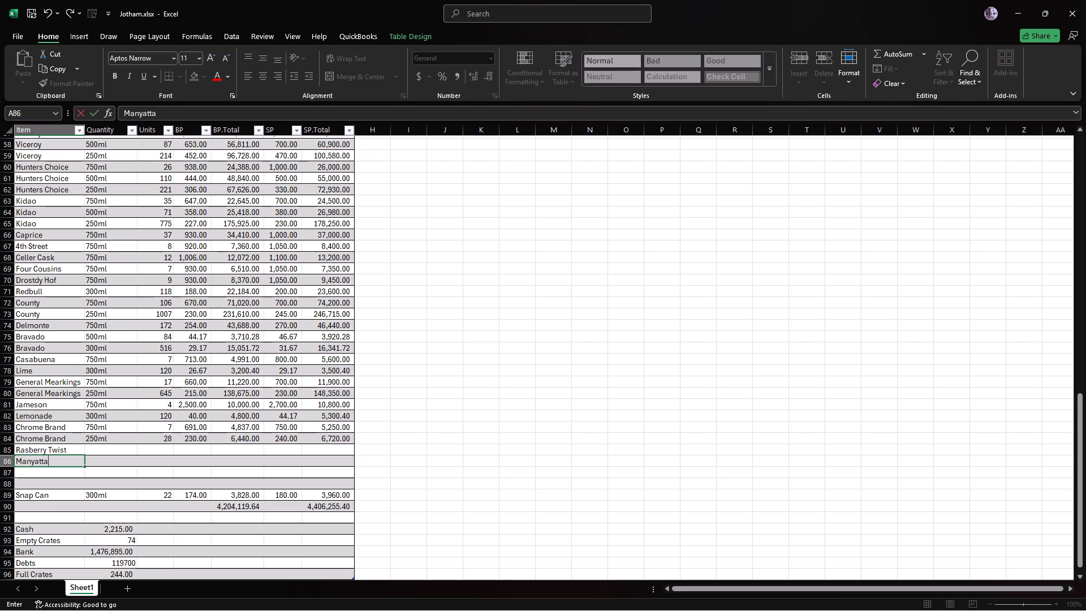
key("Return")
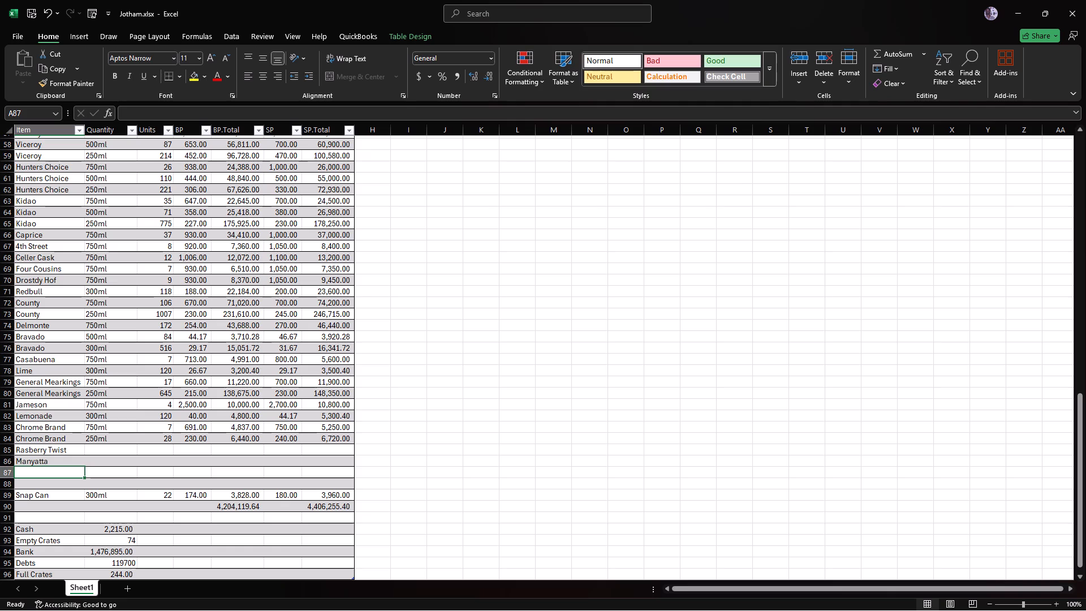
type("Grants")
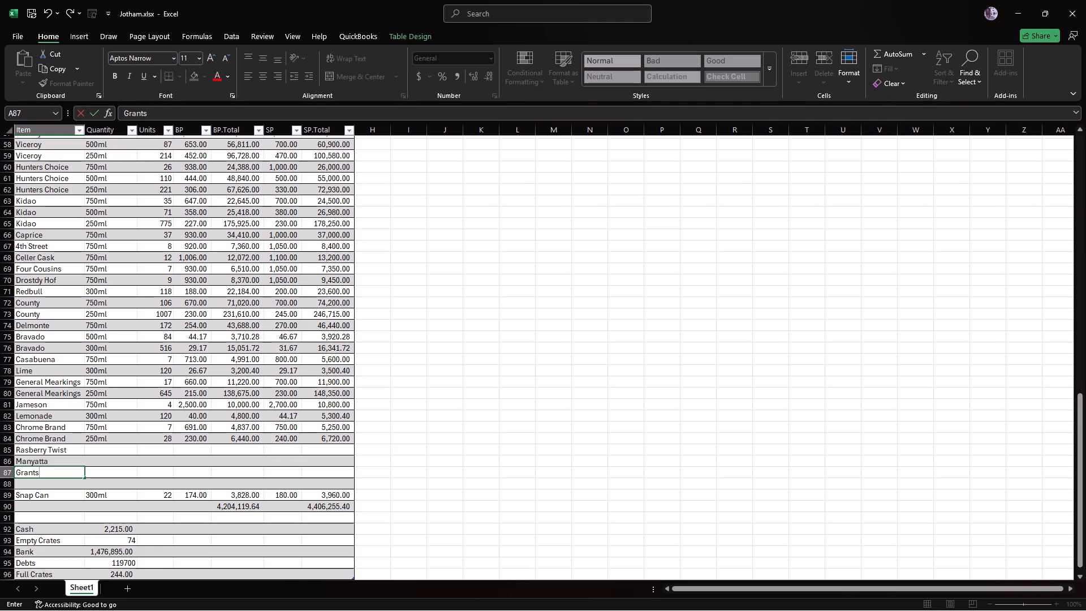
left_click(48, 487)
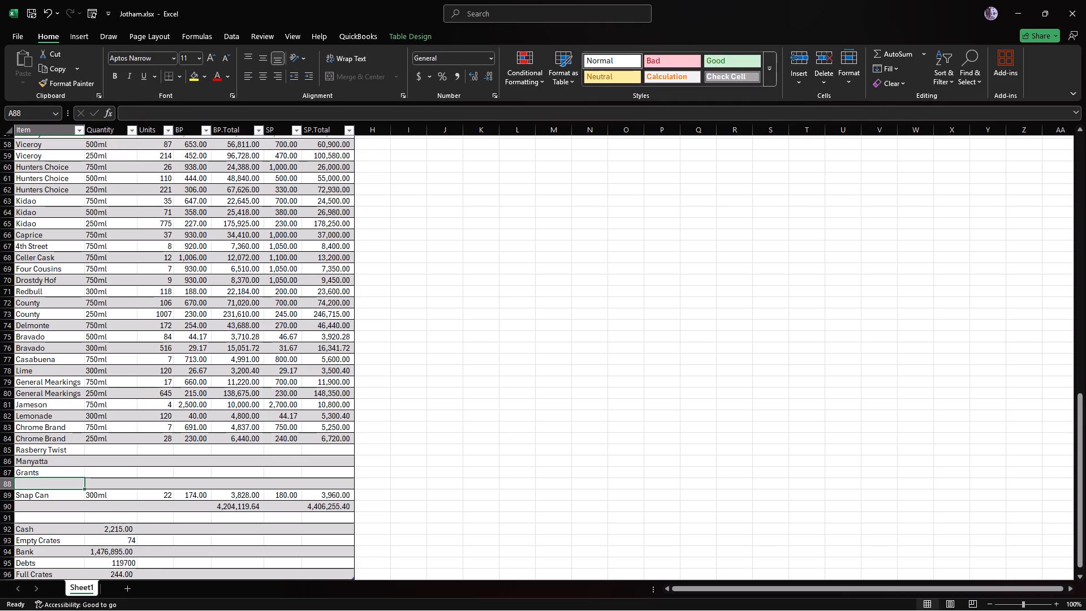
type("Grants")
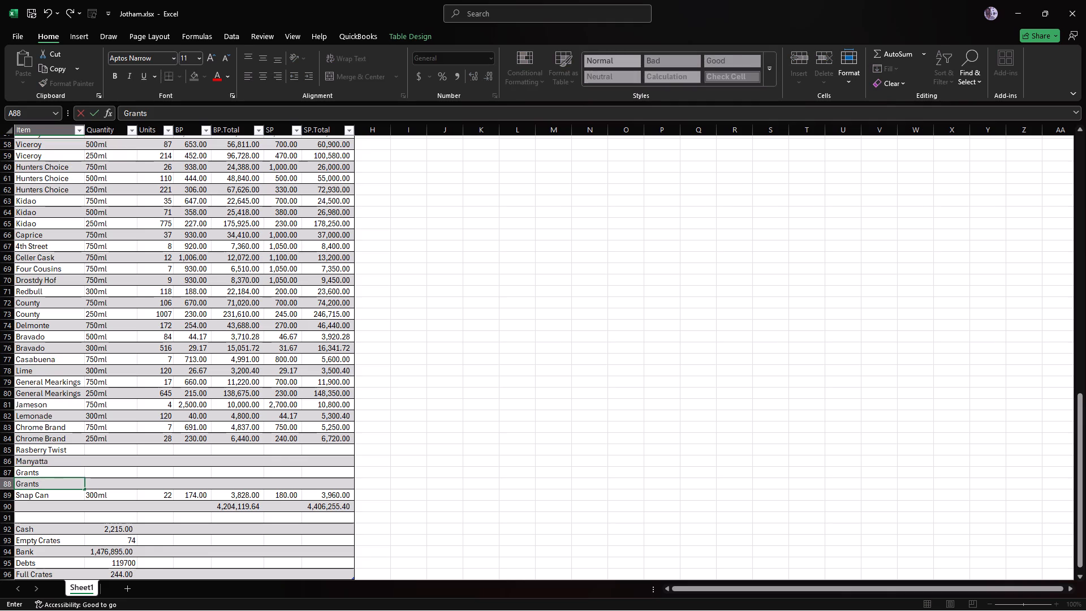
Set the Quantity of the first Grants row to 1l and of the second Grants row to 750ml.
left_click(107, 484)
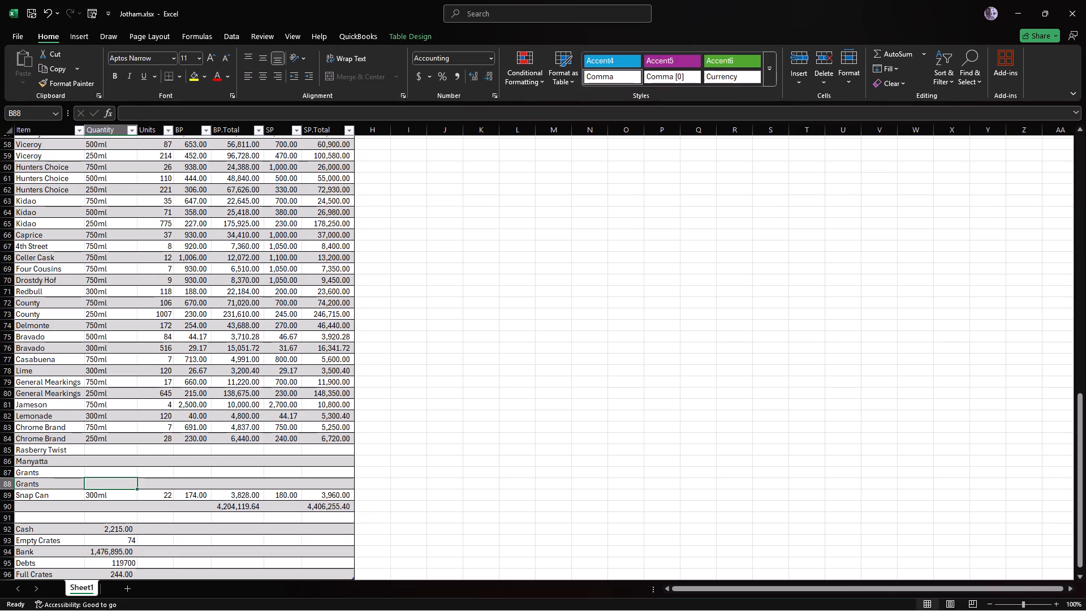
type("1ml")
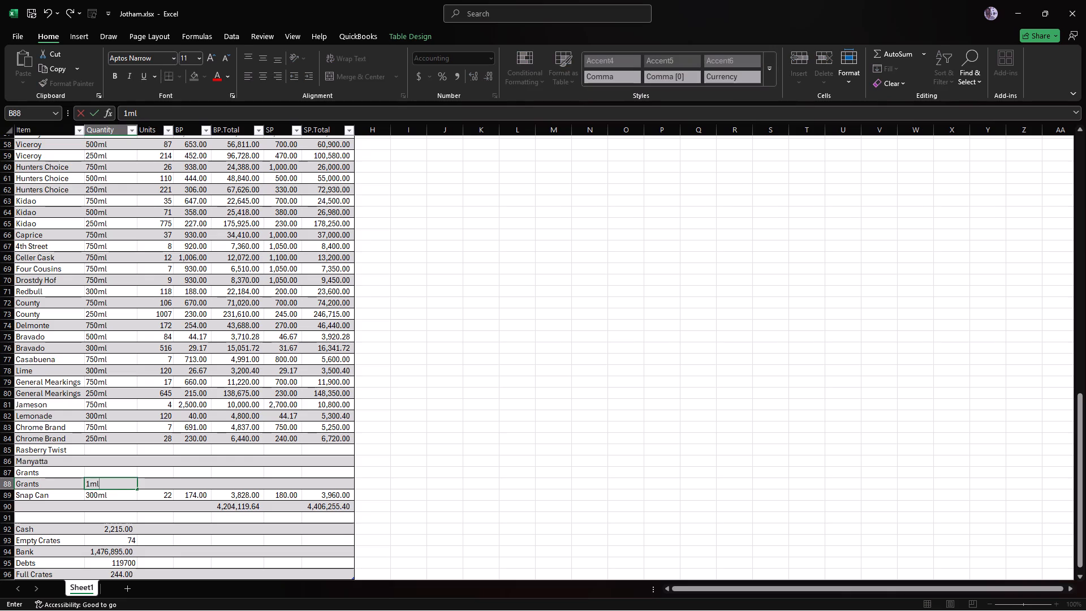
key("BackSpace")
key("BackSpace")
key("l")
key("BackSpace")
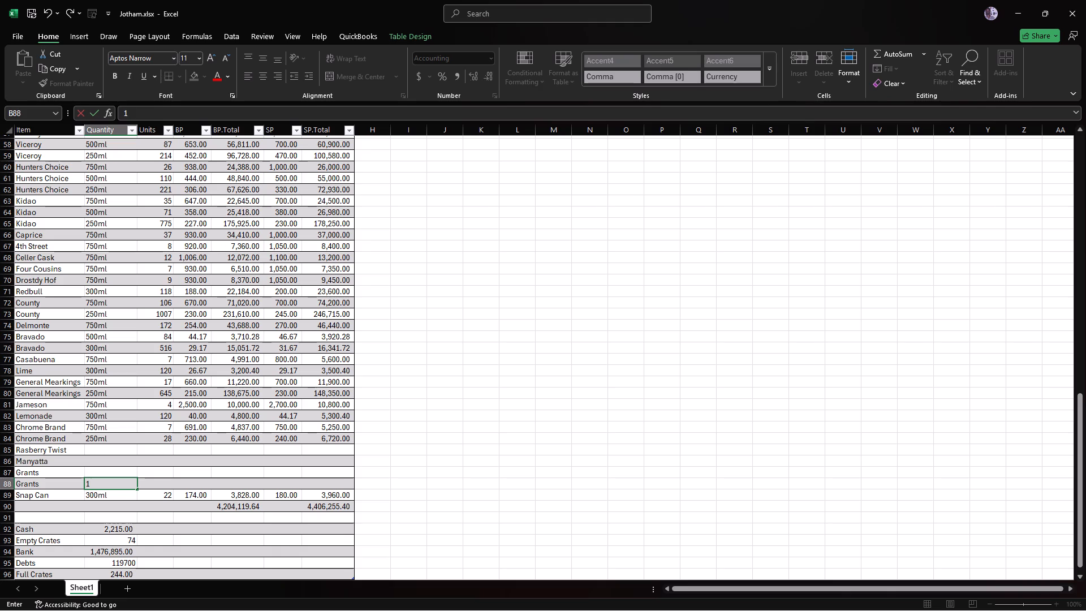
key("BackSpace")
left_click(97, 474)
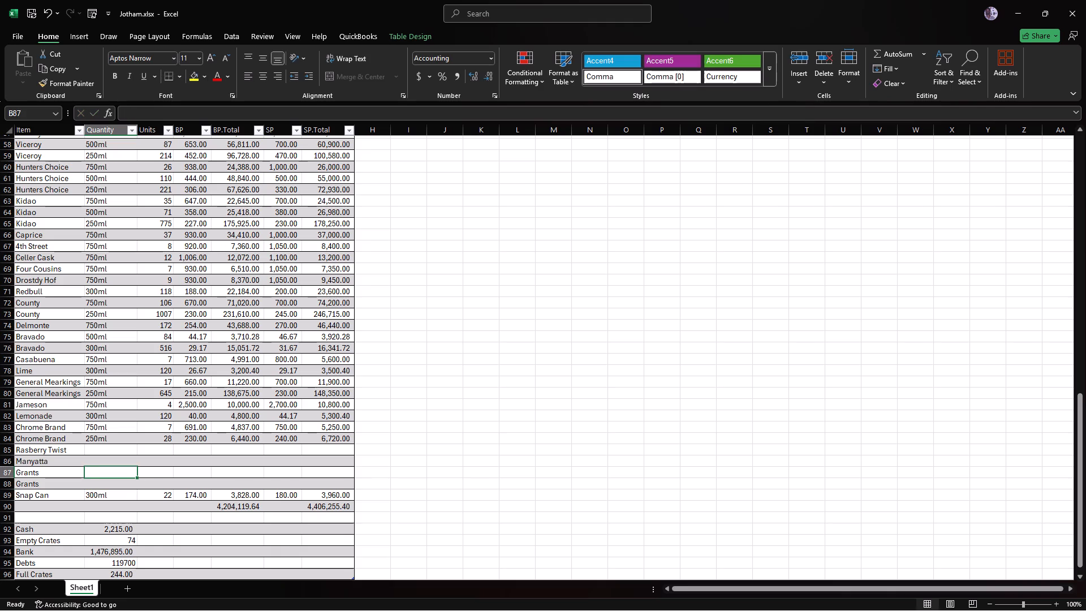
type("1l")
left_click(97, 484)
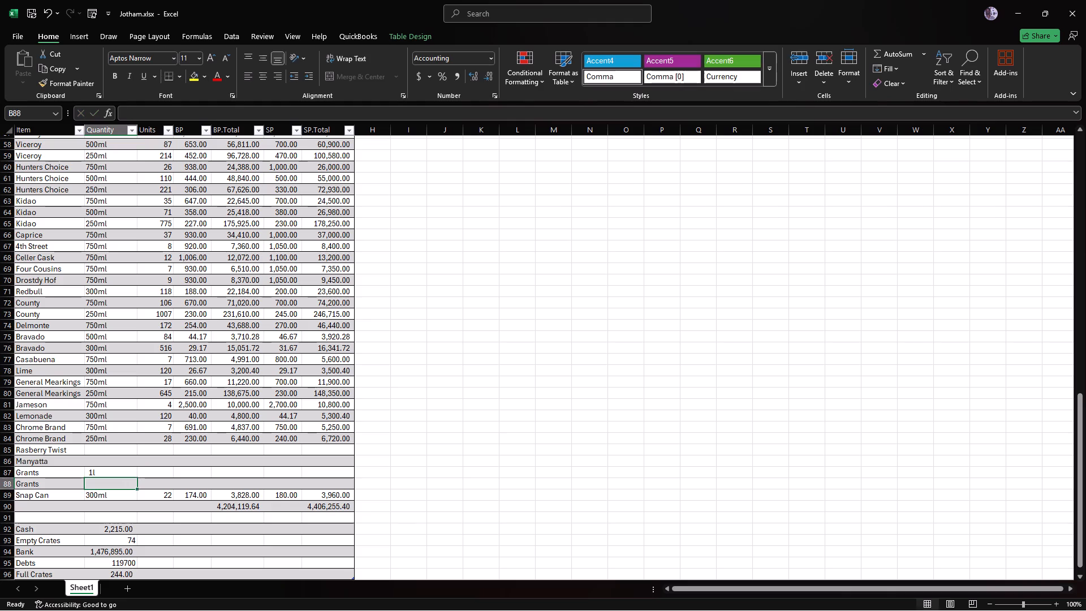
type("75")
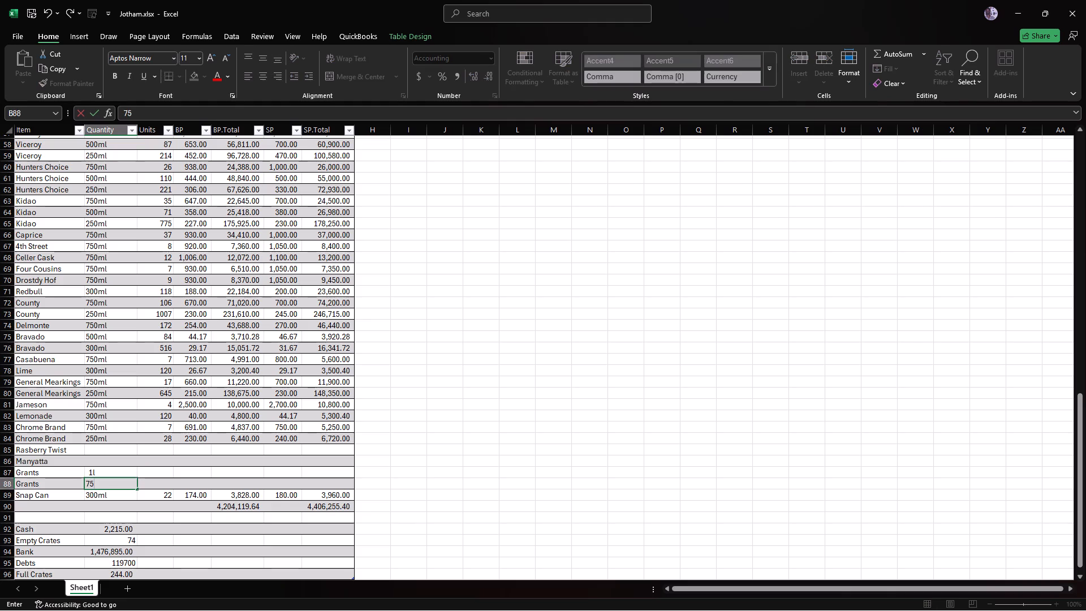
key("0")
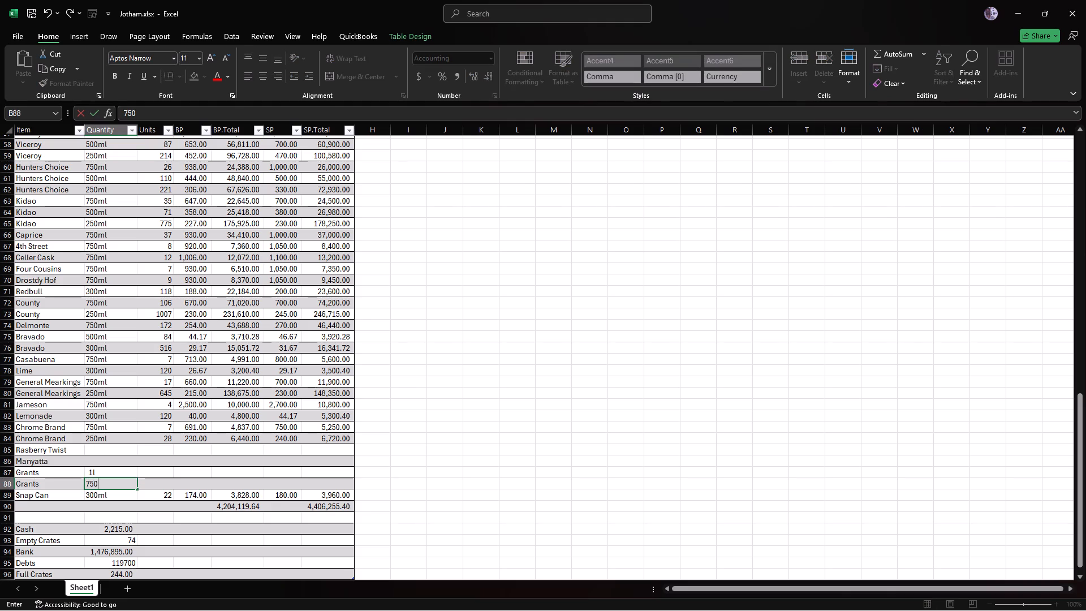
type("ml")
Set the Quantity of the Rasberry Twist row to 330ml and of the Manyatta row to 300ml.
left_click(101, 450)
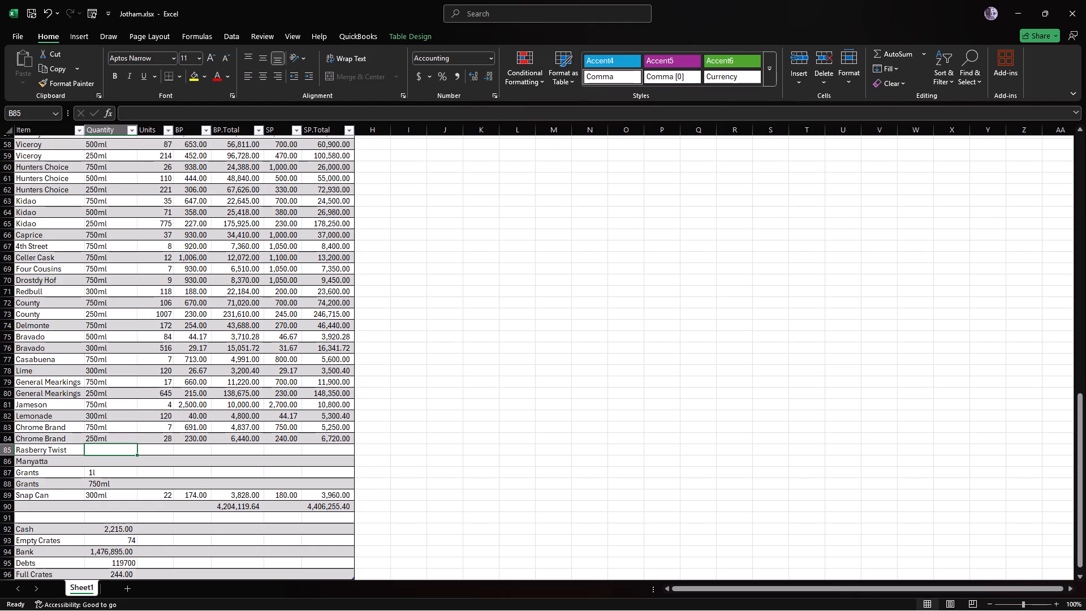
type("330ml")
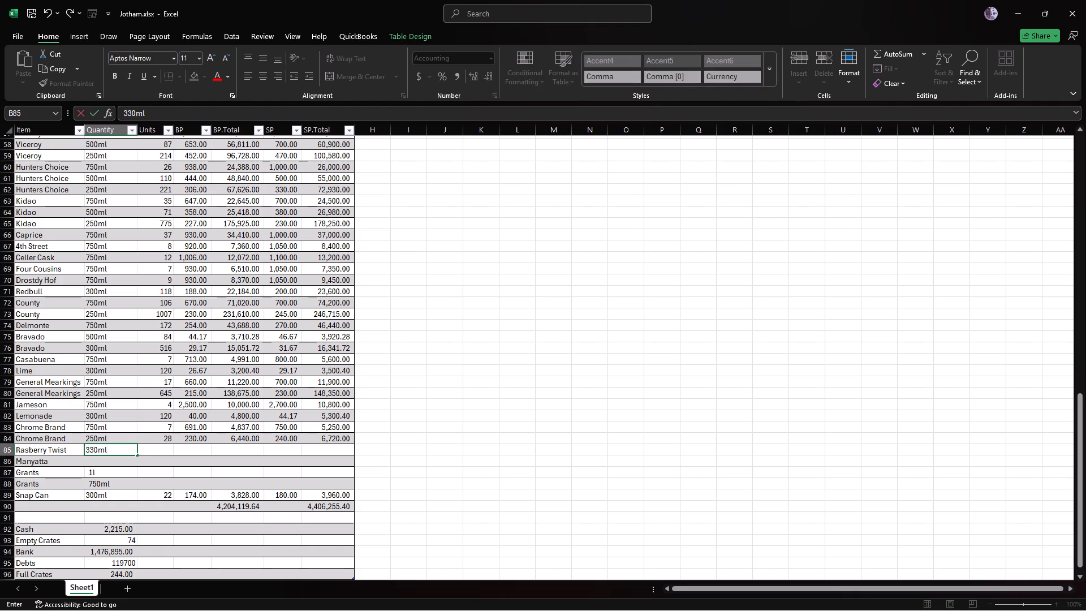
left_click(105, 463)
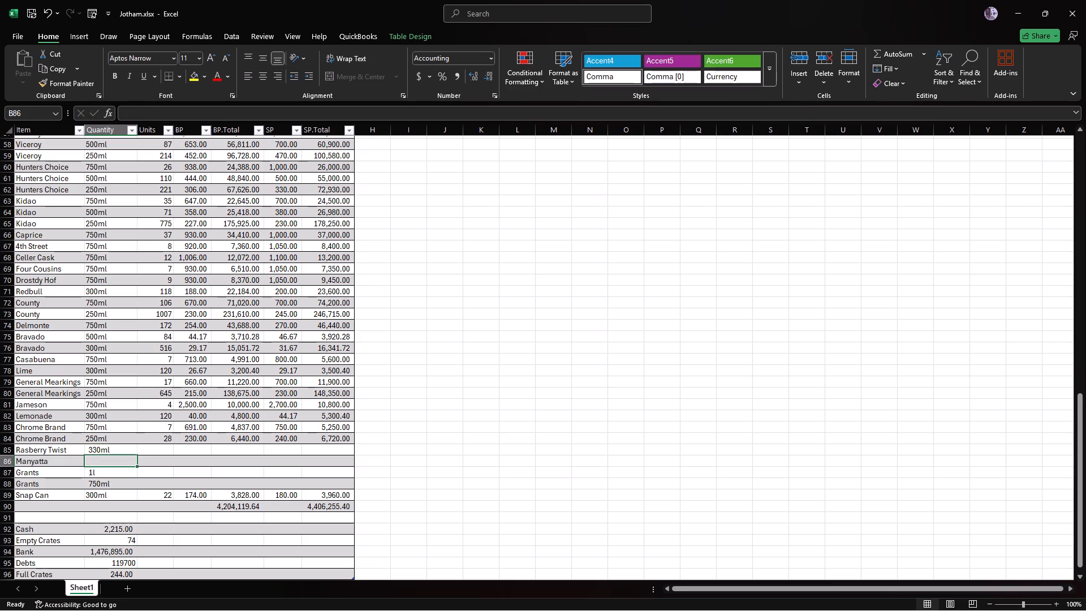
type("300")
key("m")
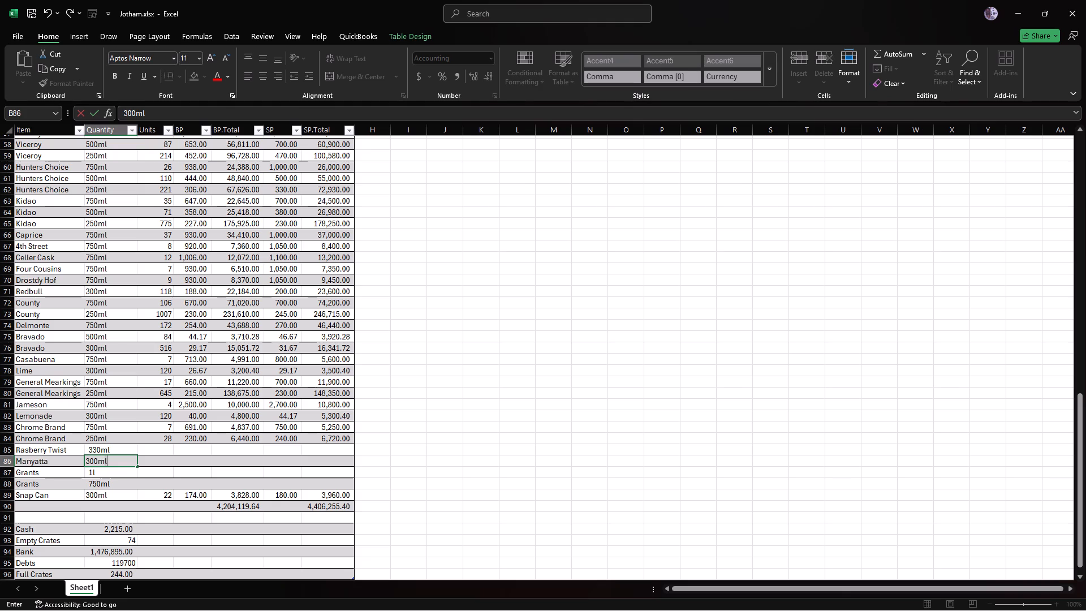
Enter the Units for the new rows: Rasberry Twist 19, Manyatta 25, Grants 1l 5 and Grants 750ml 4.
left_click(156, 451)
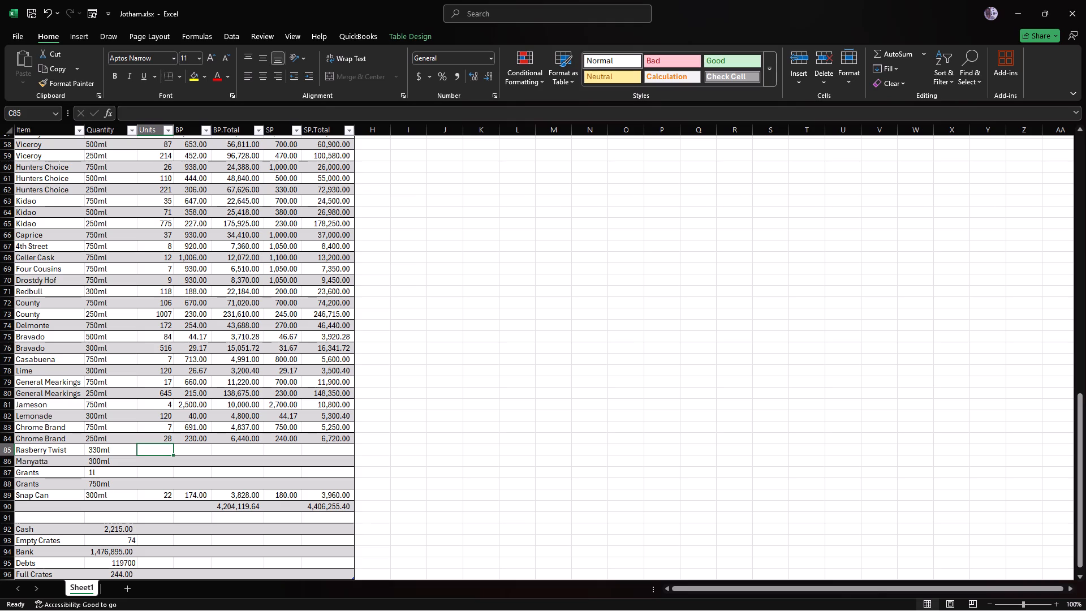
type("19")
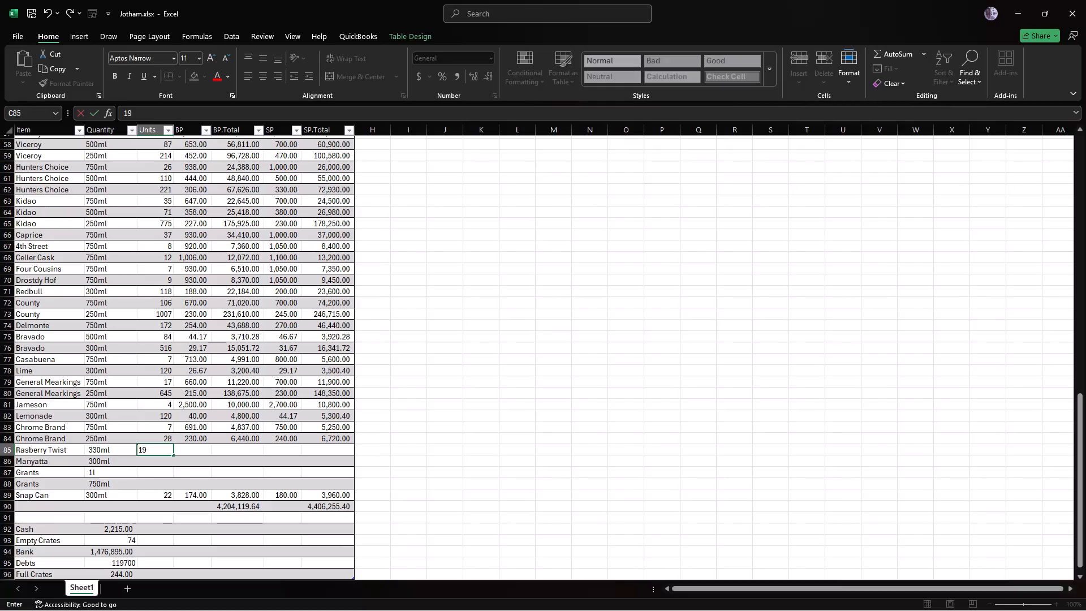
left_click(156, 464)
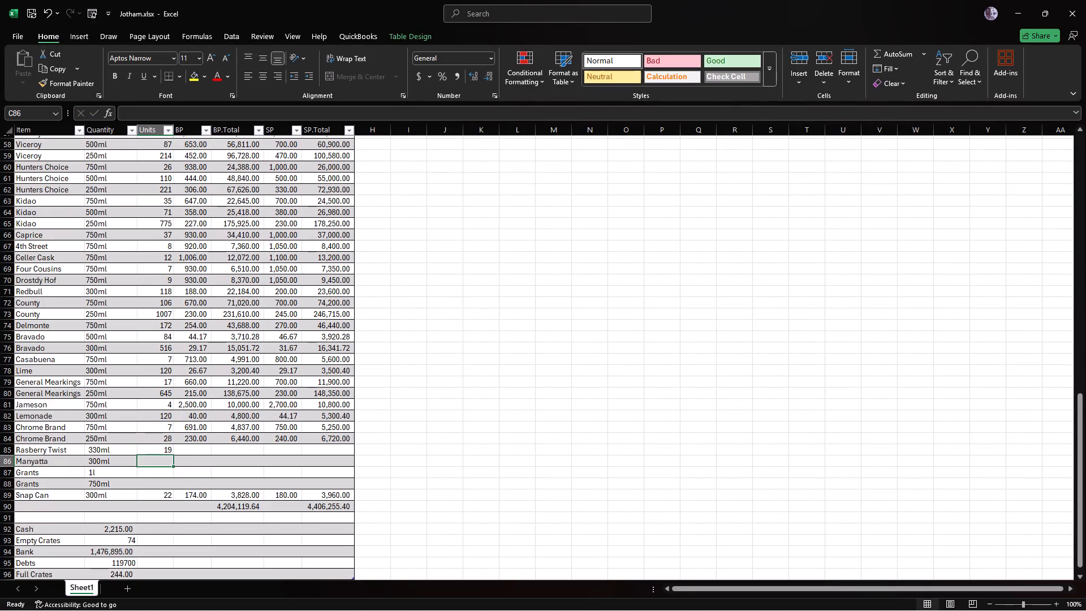
type("25")
key("Return")
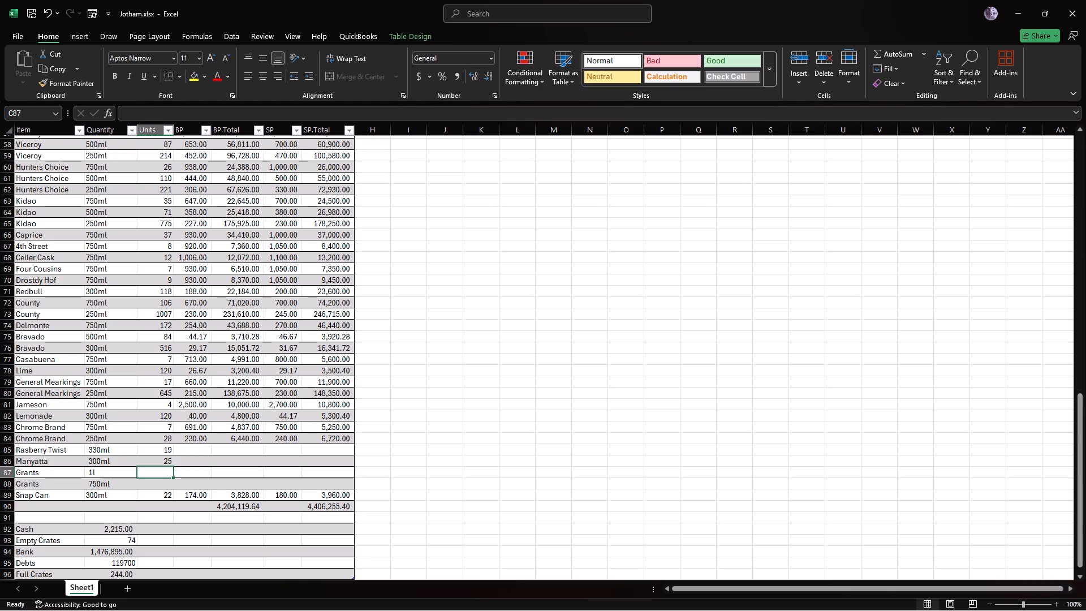
key("5")
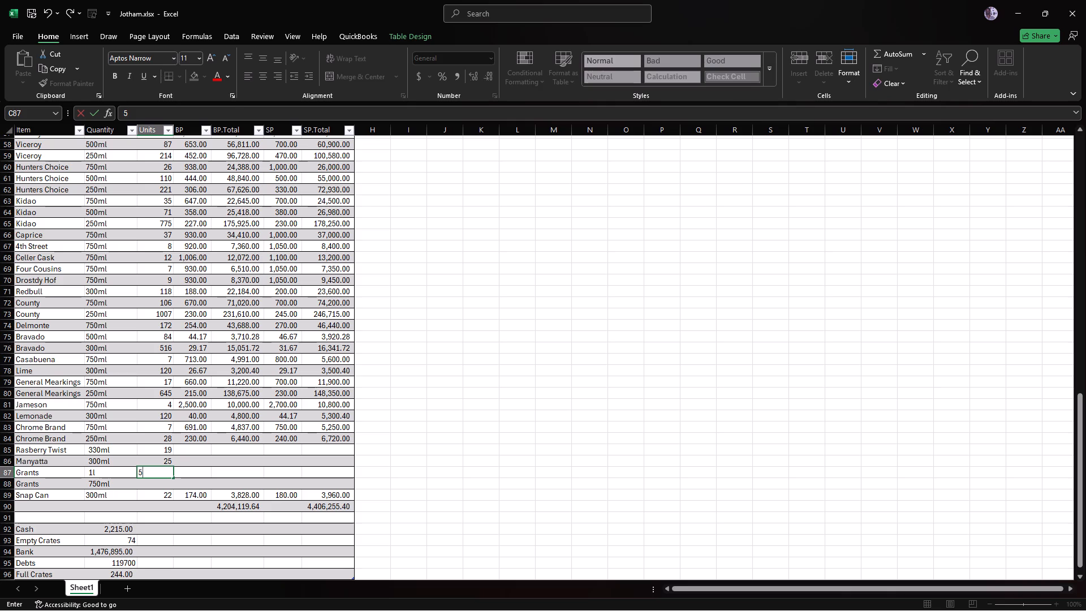
left_click(156, 483)
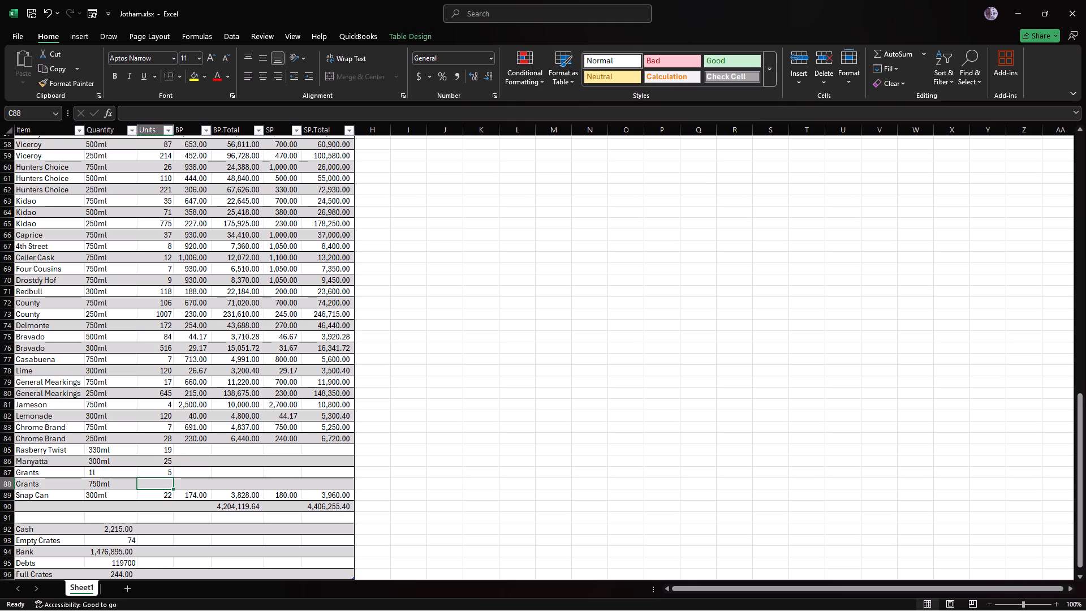
key("4")
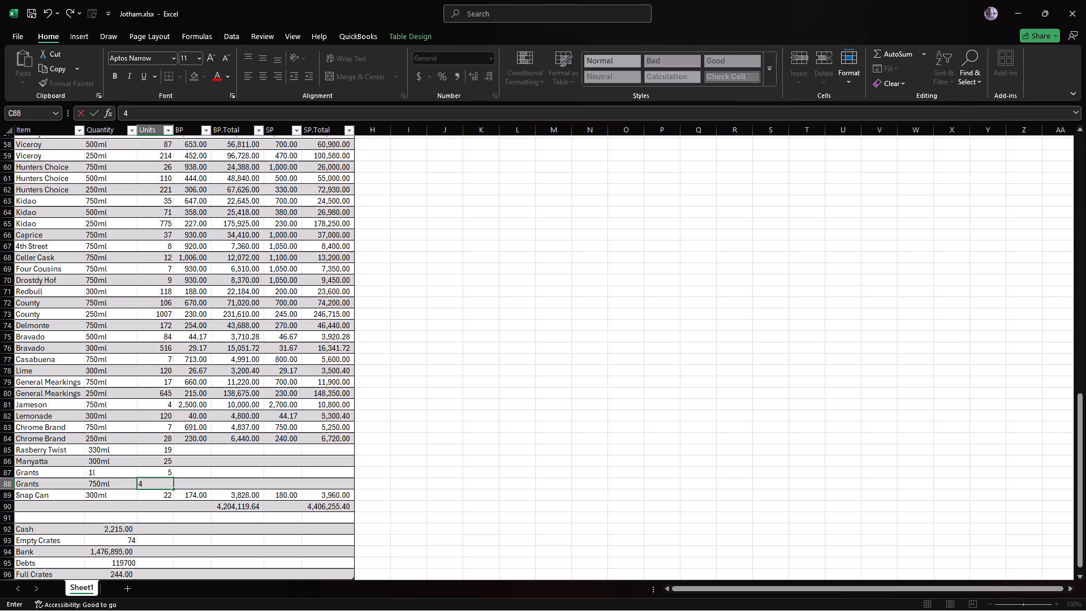
key("Return")
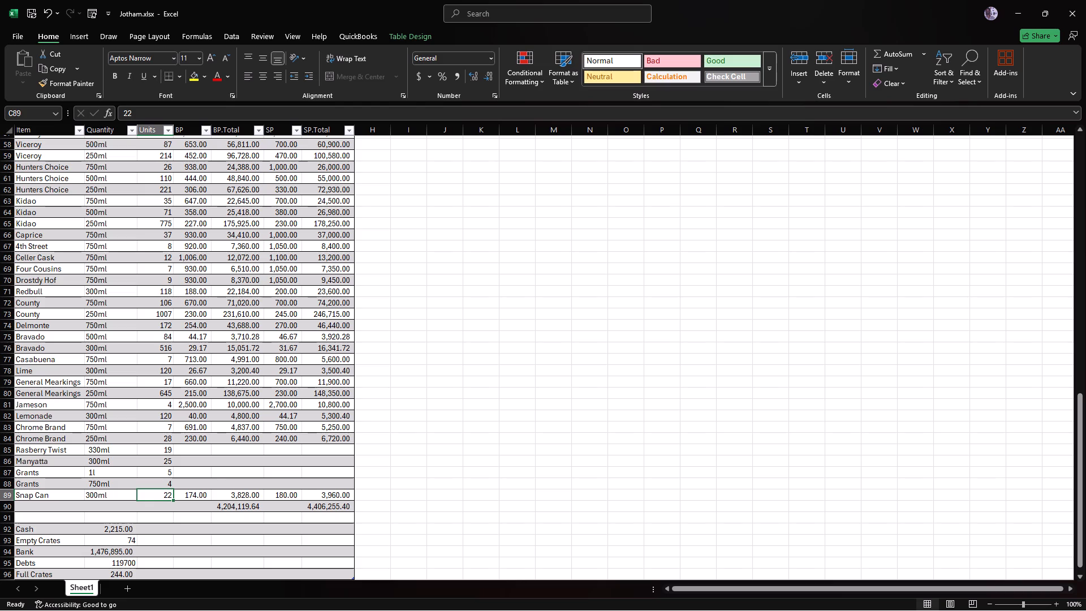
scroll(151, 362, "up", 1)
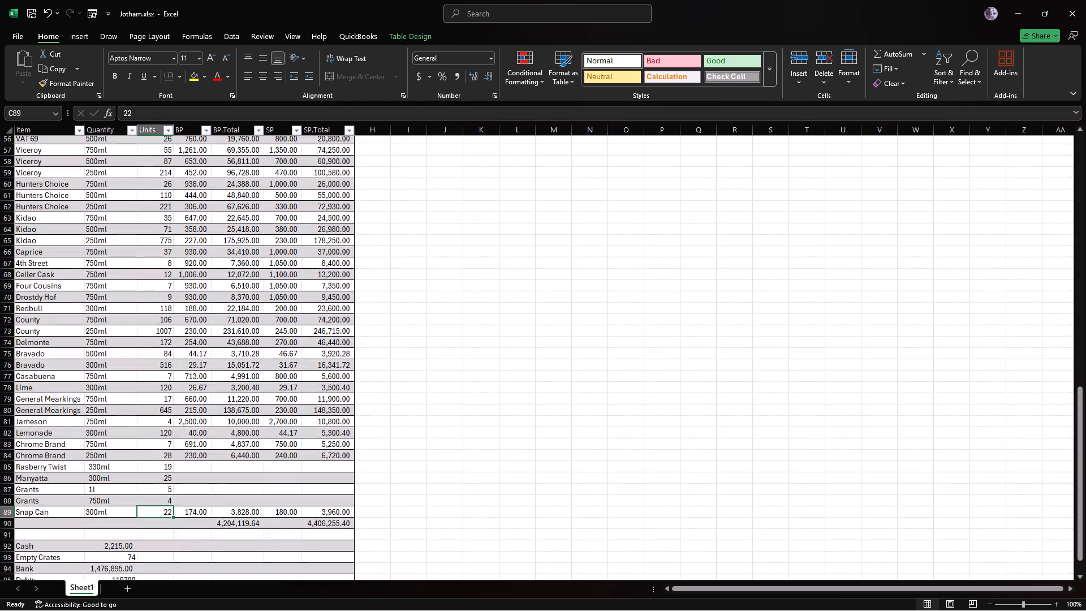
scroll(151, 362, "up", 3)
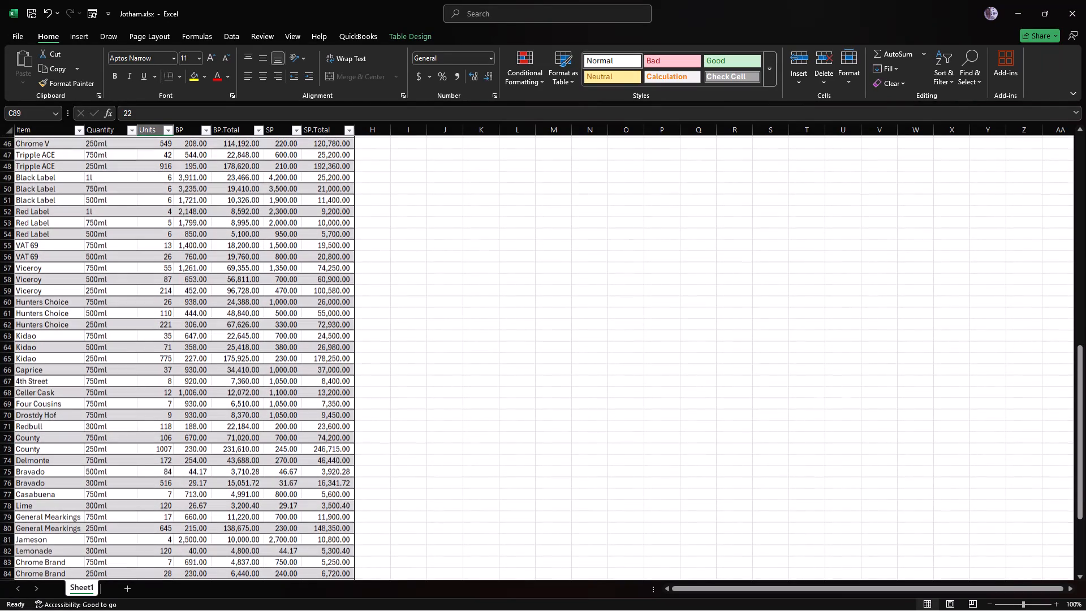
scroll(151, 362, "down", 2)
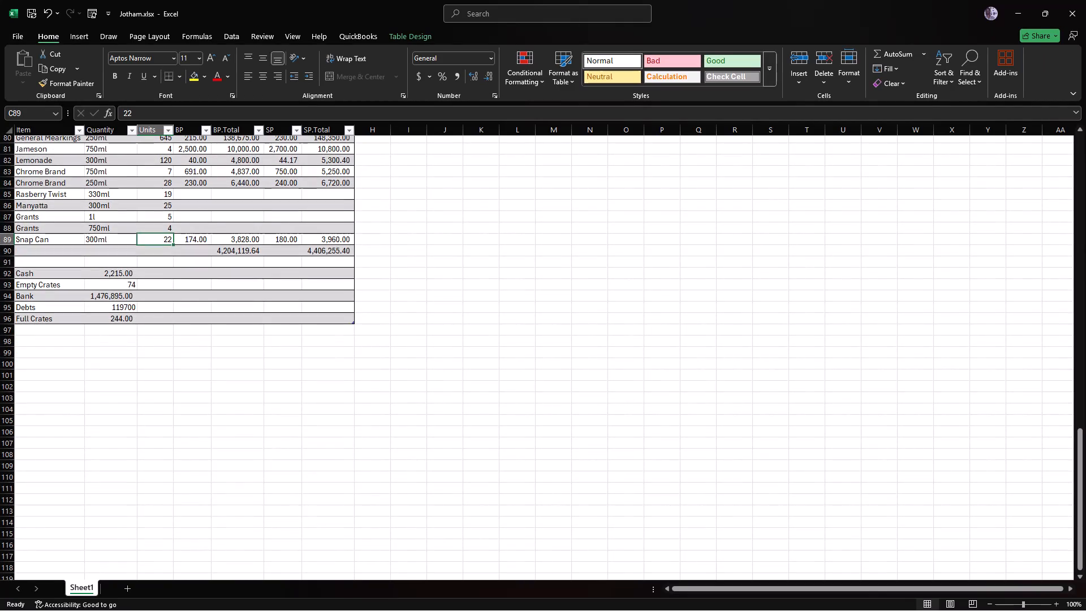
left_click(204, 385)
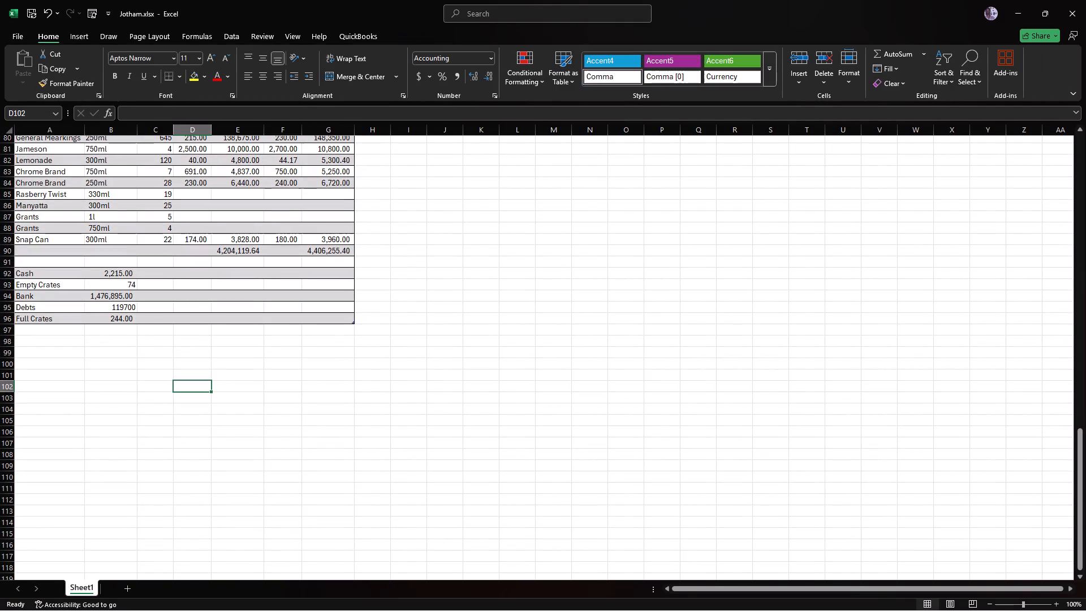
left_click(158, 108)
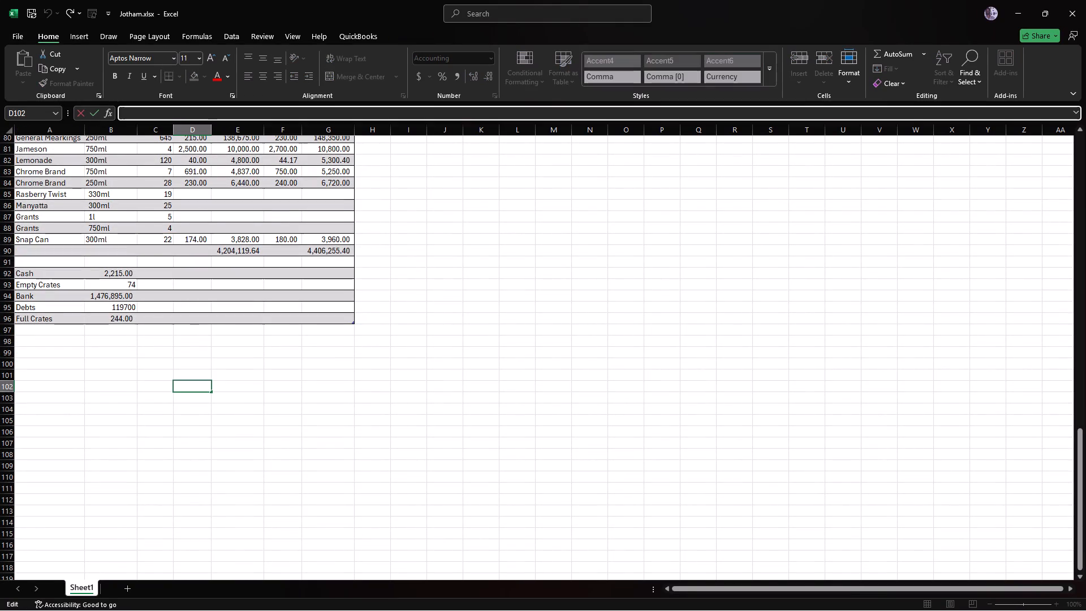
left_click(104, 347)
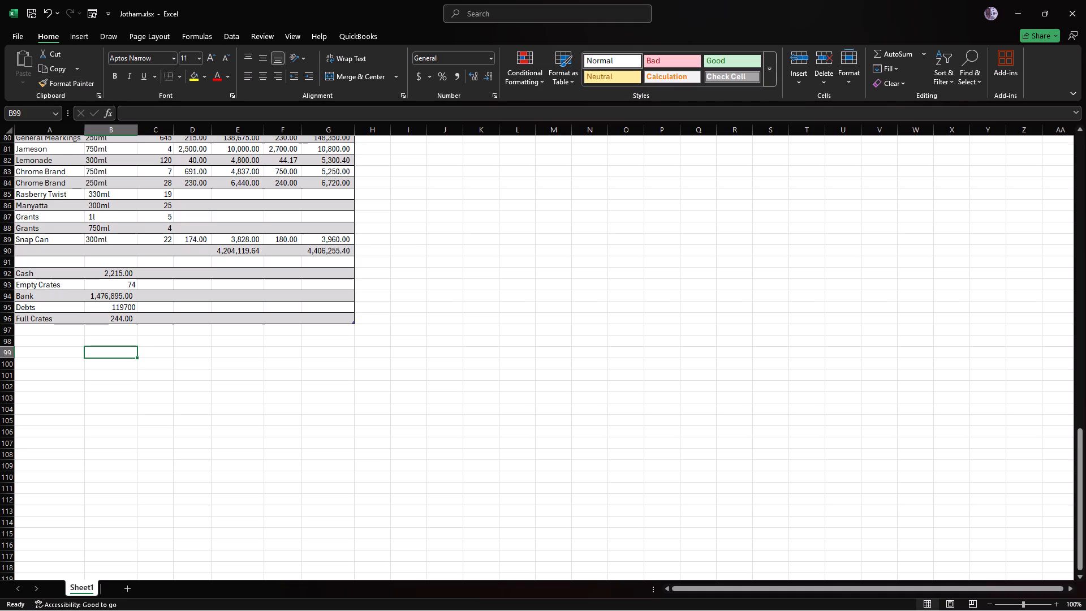
Set the Casabuena 750ml buying price (BP) to 757 and its selling price (SP) to 850.
scroll(113, 183, "up", 3)
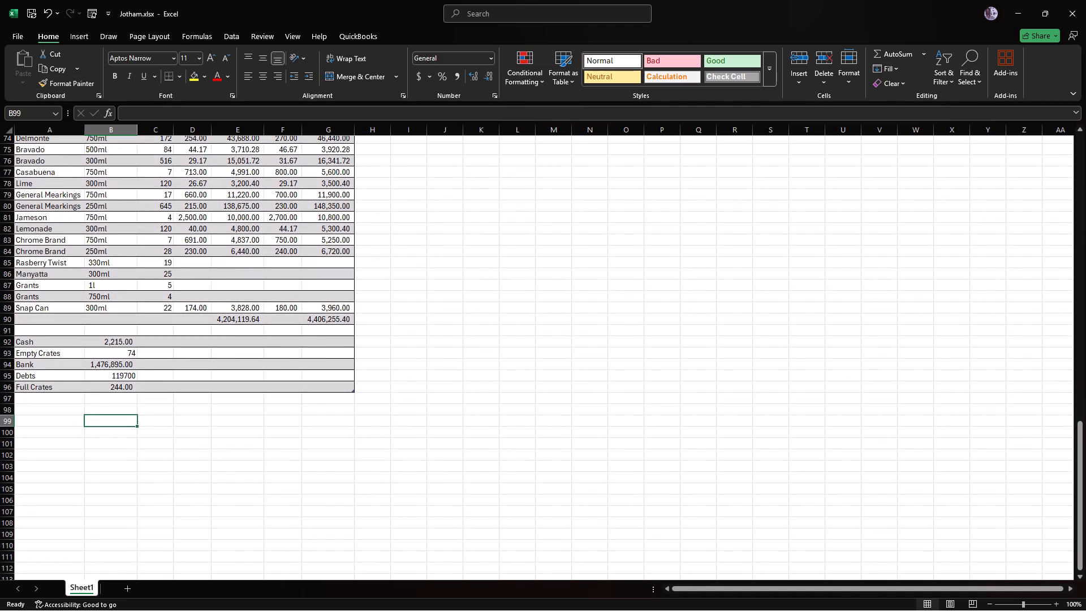
scroll(113, 183, "up", 1)
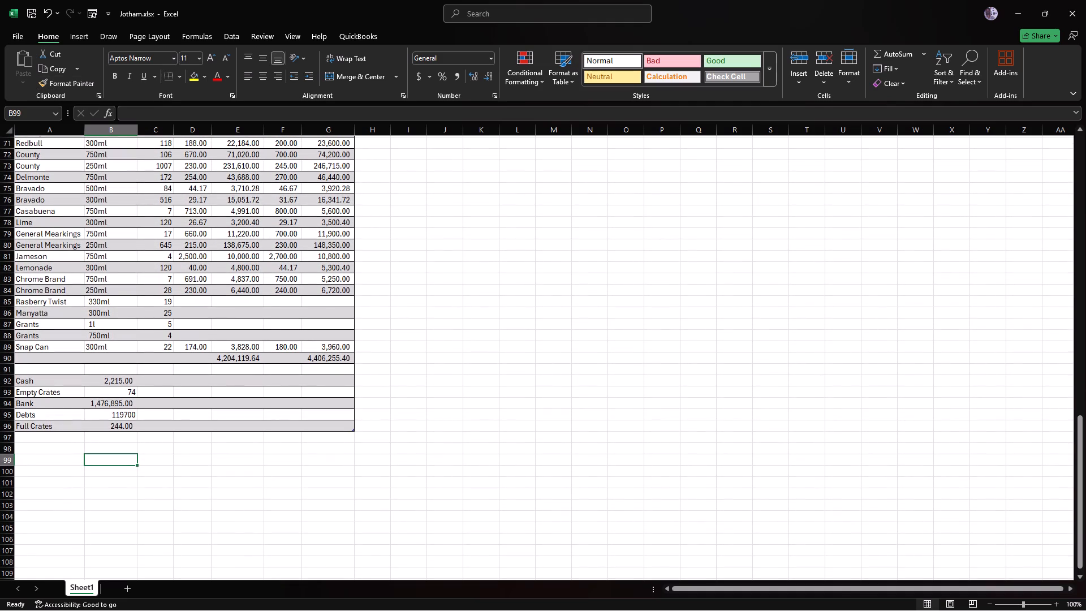
scroll(200, 215, "up", 1)
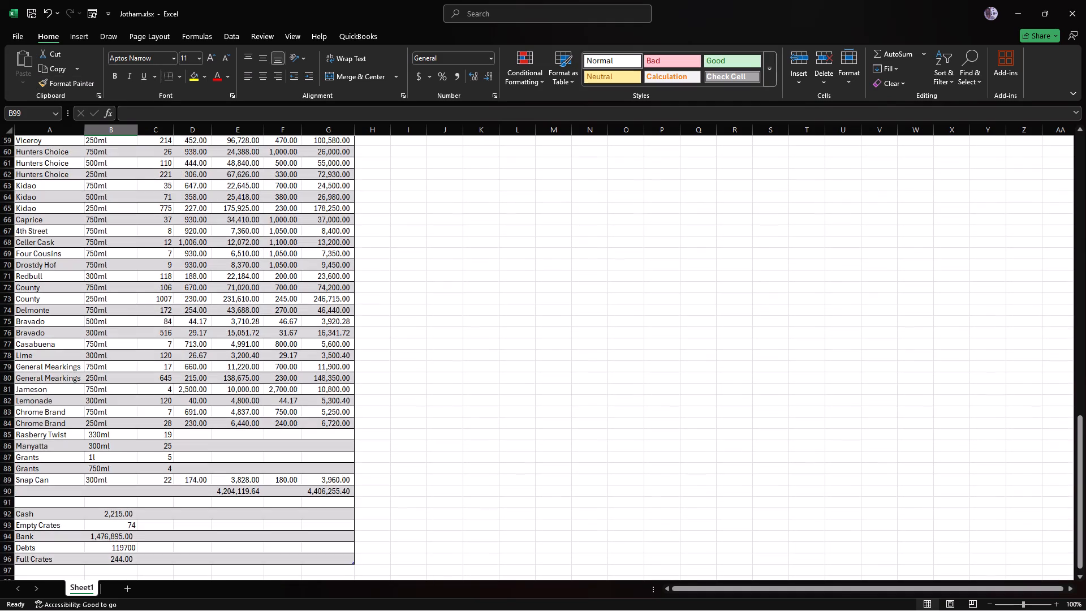
scroll(200, 215, "up", 1)
left_click(192, 343)
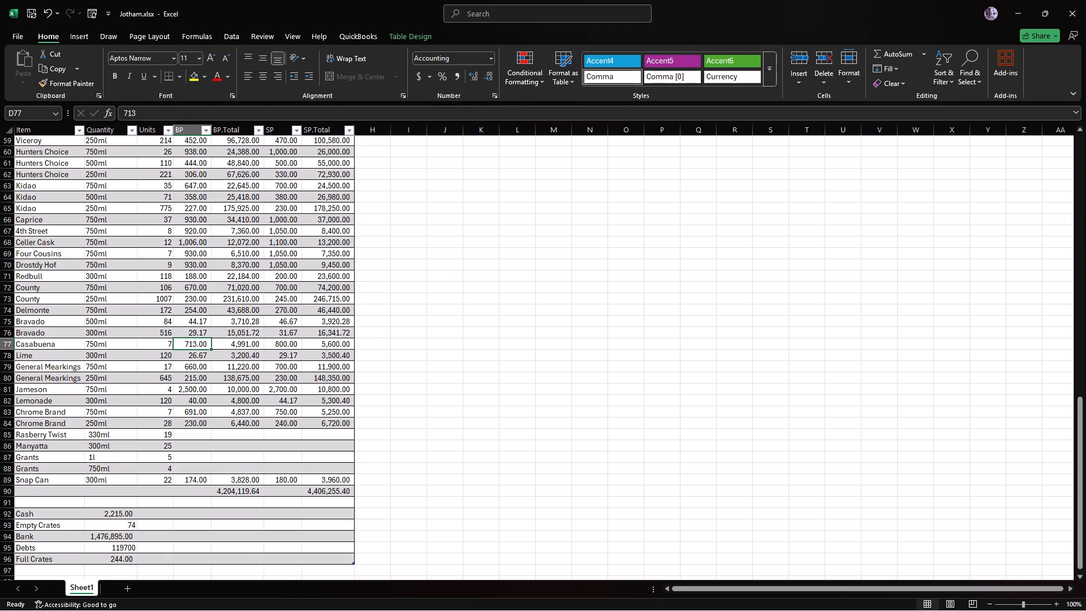
type("75")
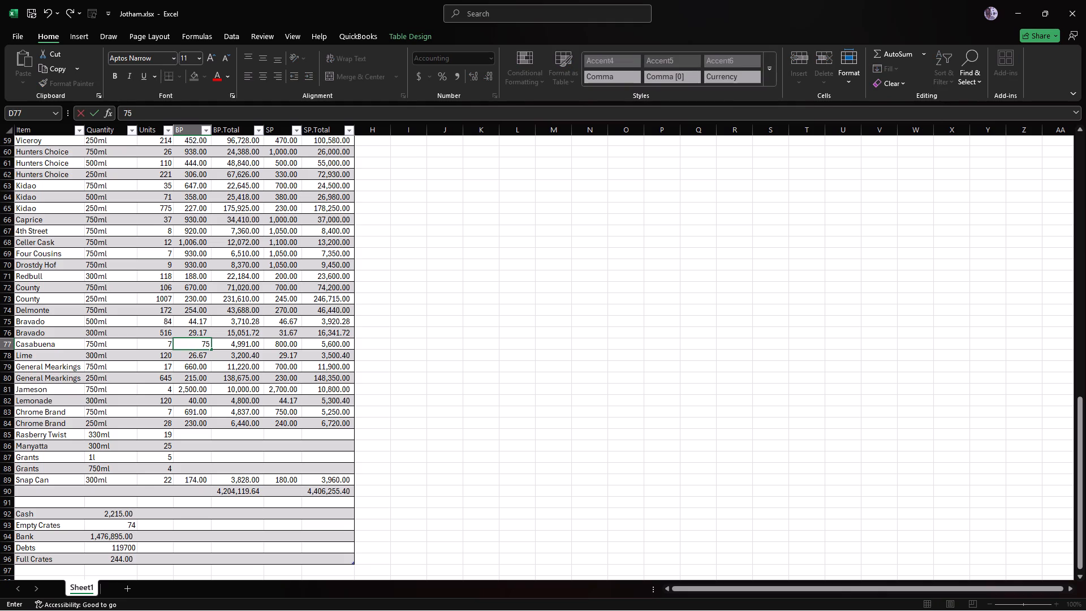
key("7")
left_click(264, 347)
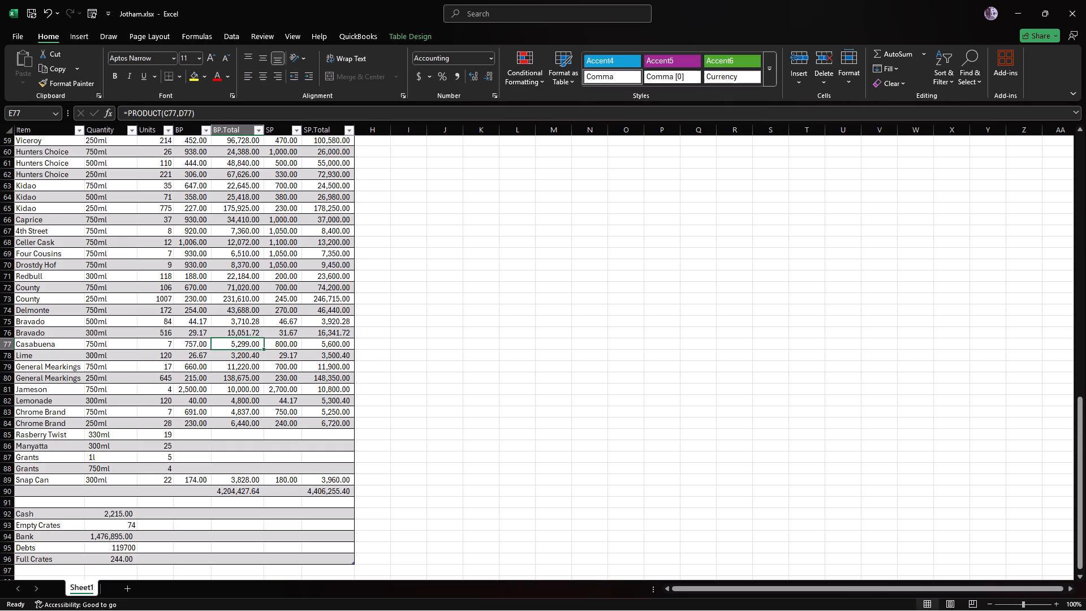
left_click(288, 345)
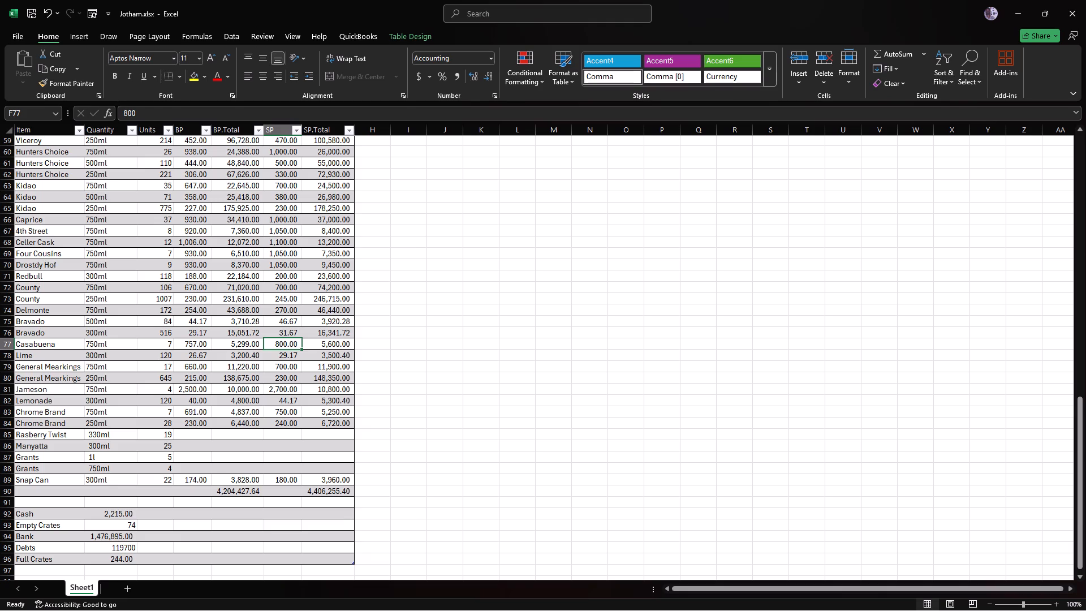
type("850")
key("Return")
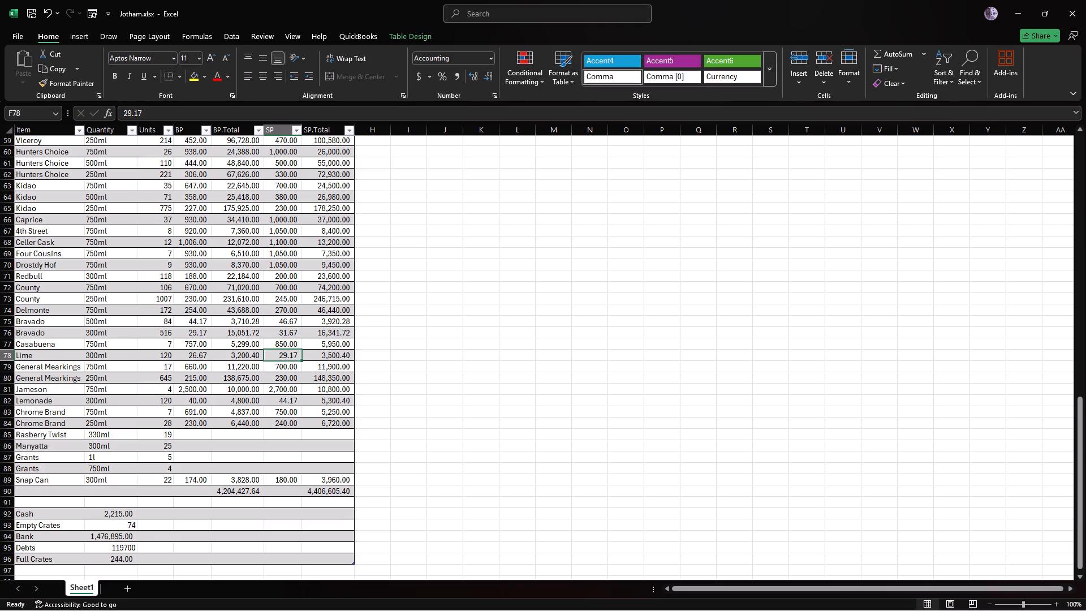
Set the Drostdy Hof 750ml buying price (BP) to 988.
left_click(202, 266)
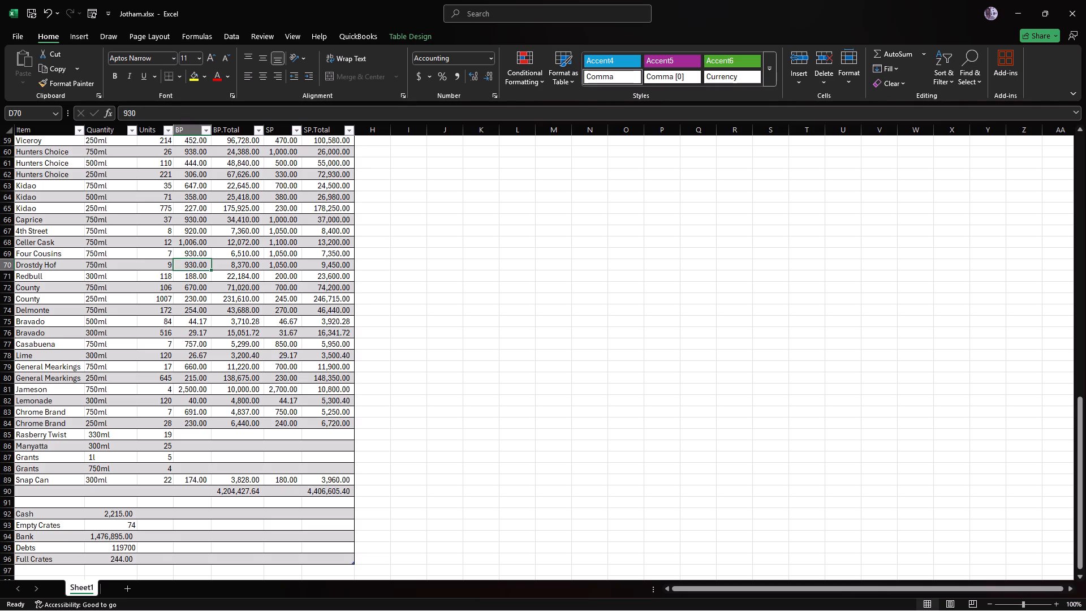
key("9")
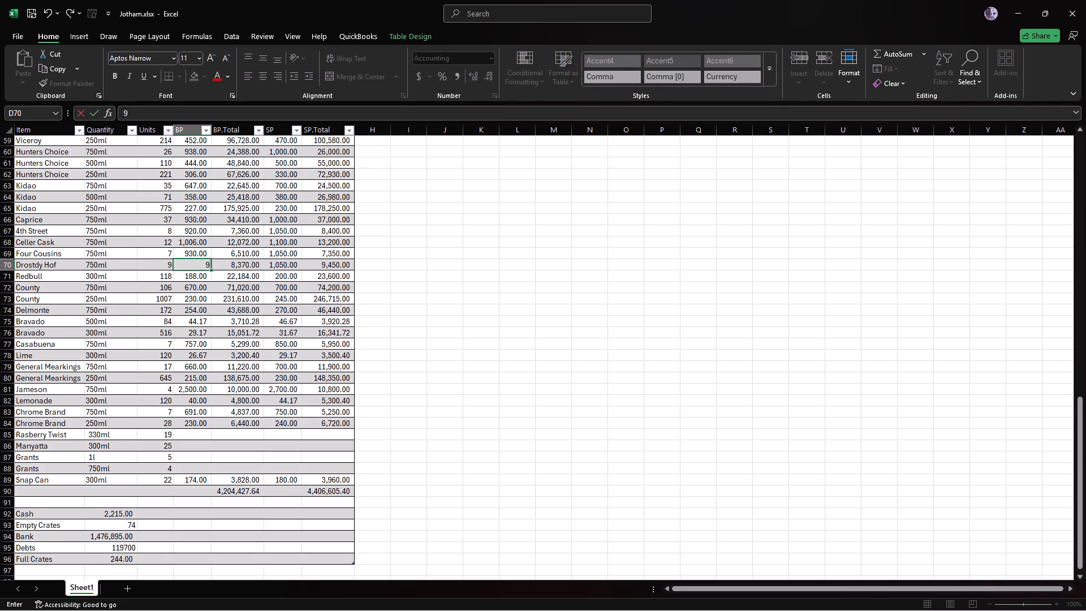
type("88")
key("Return")
left_click(277, 265)
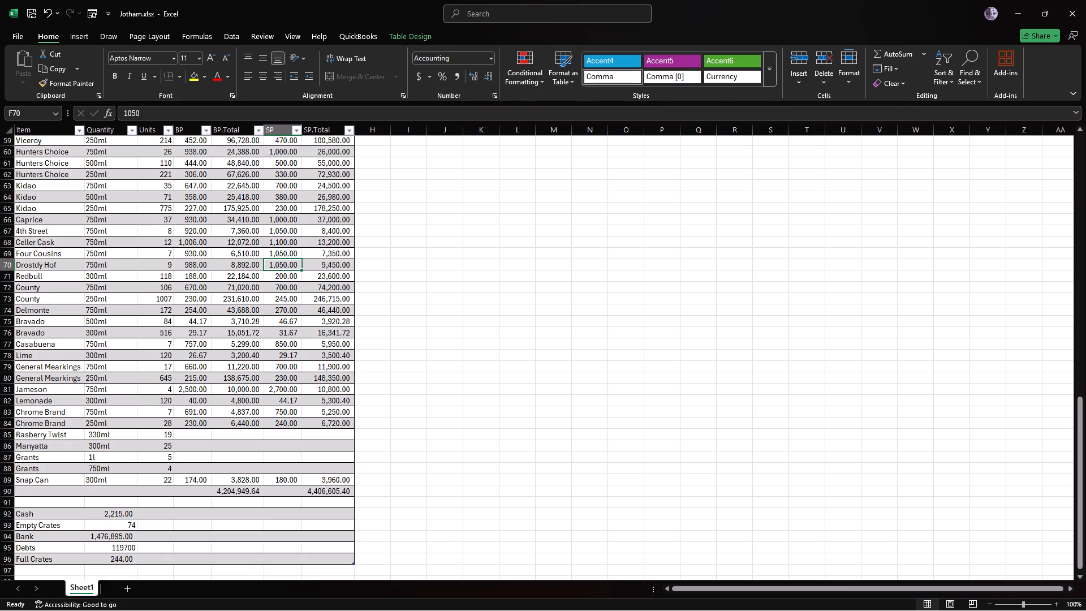
Set the Caprice 750ml buying price (BP) to 921.
left_click(196, 389)
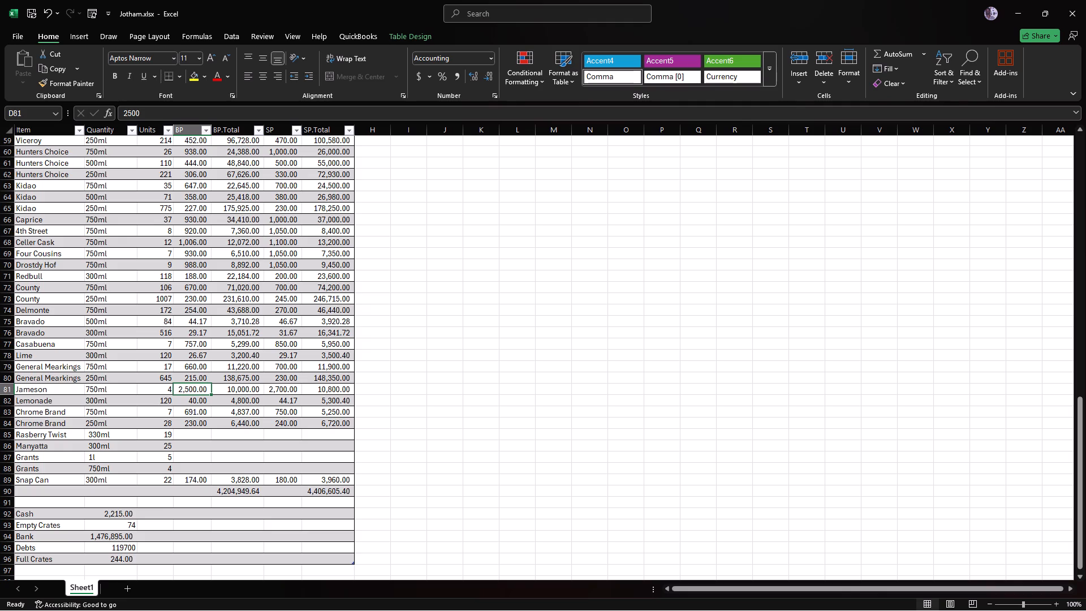
scroll(45, 247, "up", 1)
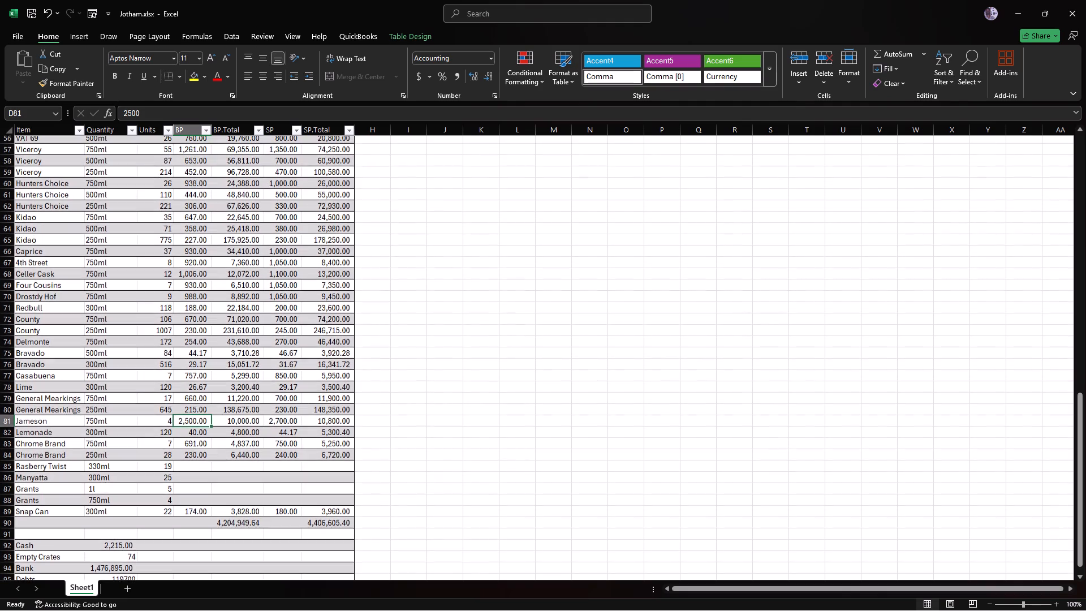
scroll(45, 247, "up", 1)
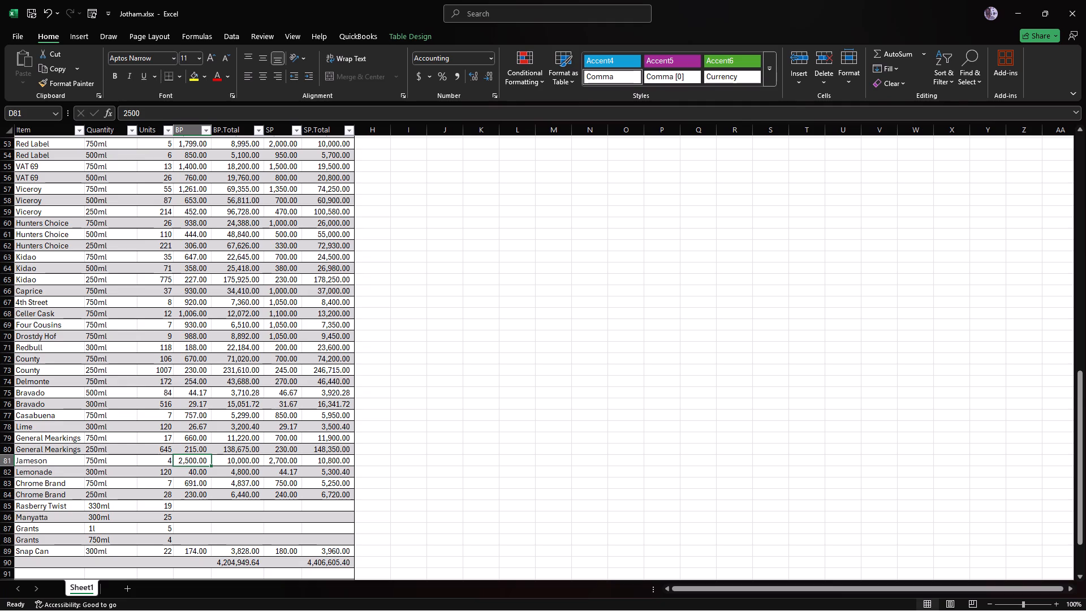
left_click(196, 292)
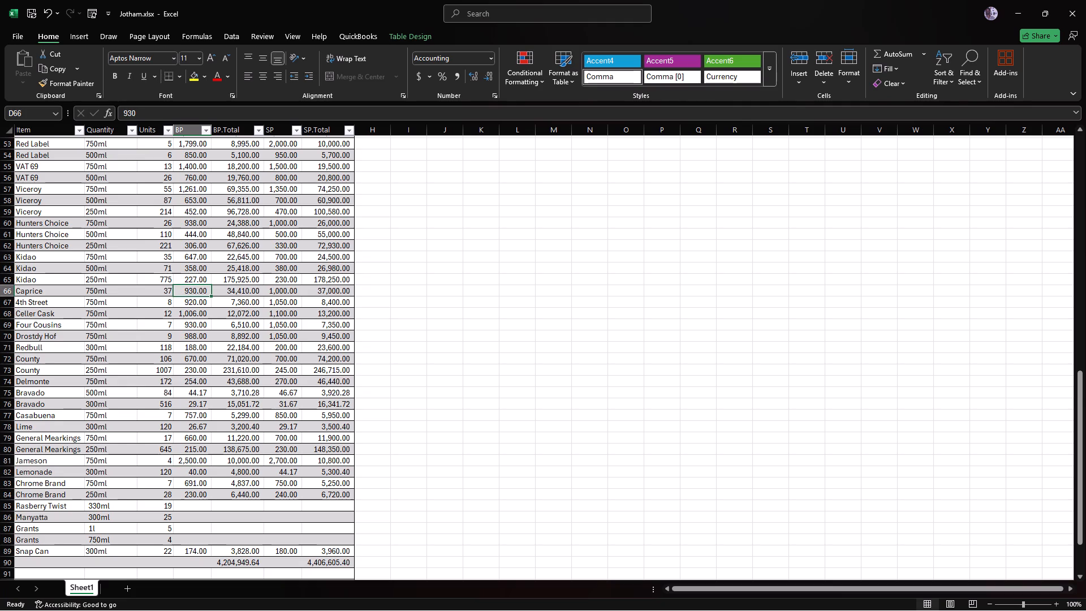
type("921")
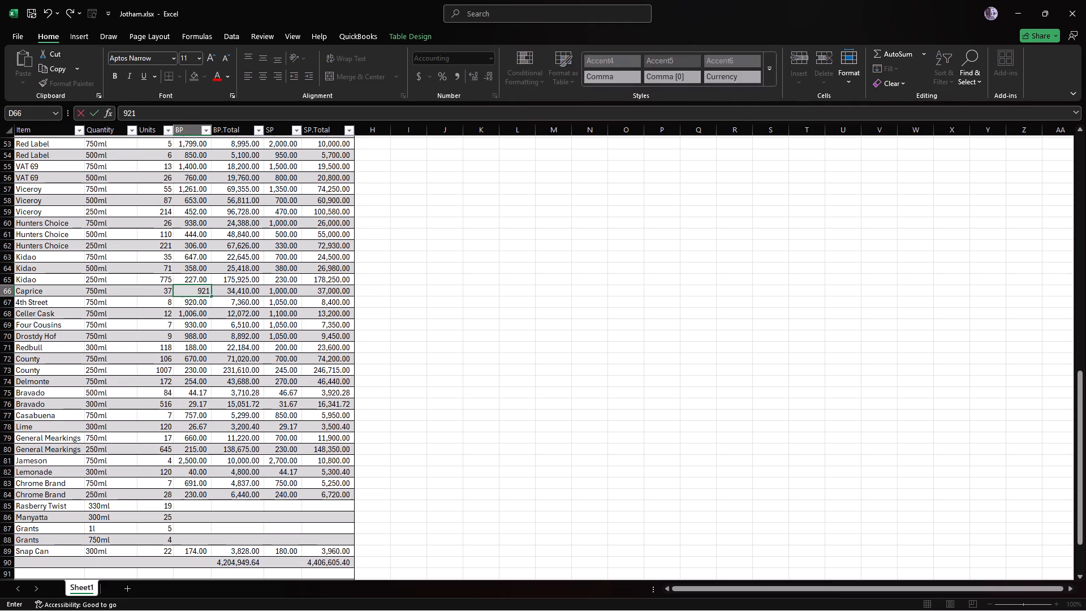
key("Return")
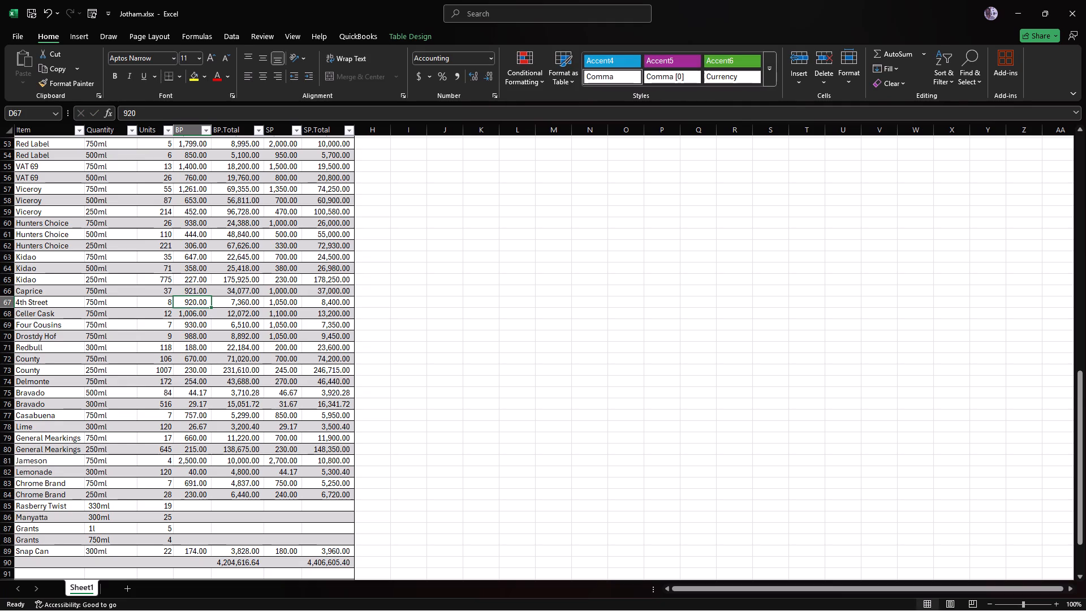
left_click(282, 290)
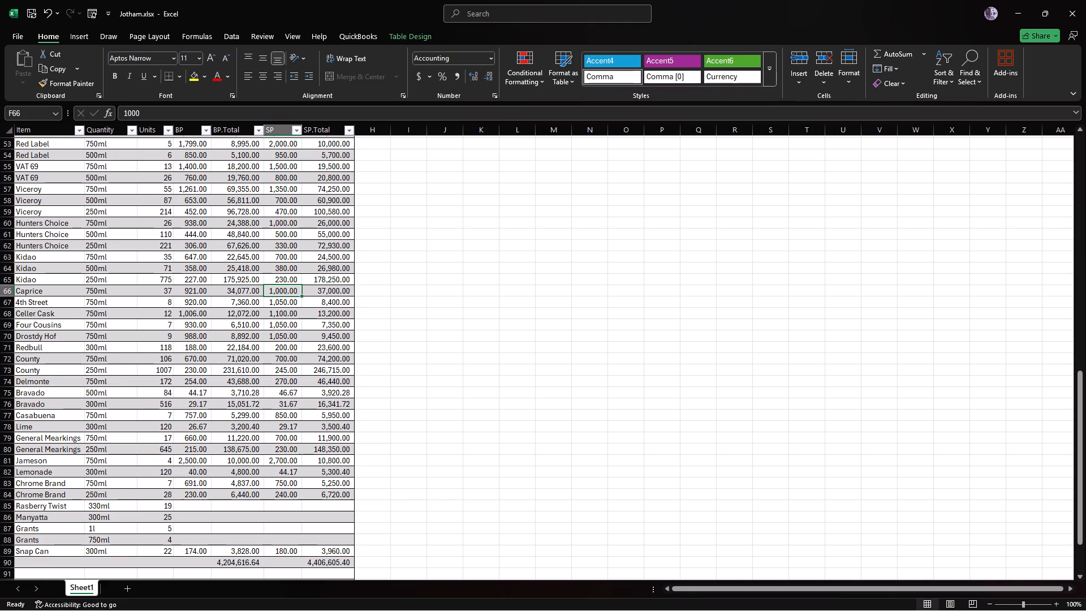
Enter the prices for the Grants 1l row: buying price (BP) 2050 and selling price (SP) 2300.
left_click(193, 530)
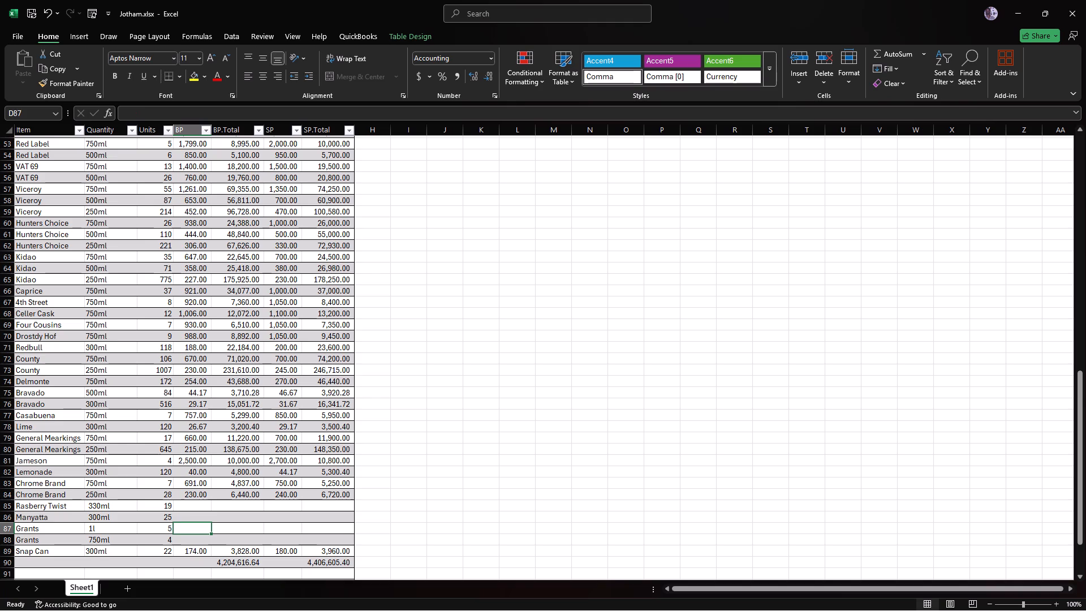
type("2050")
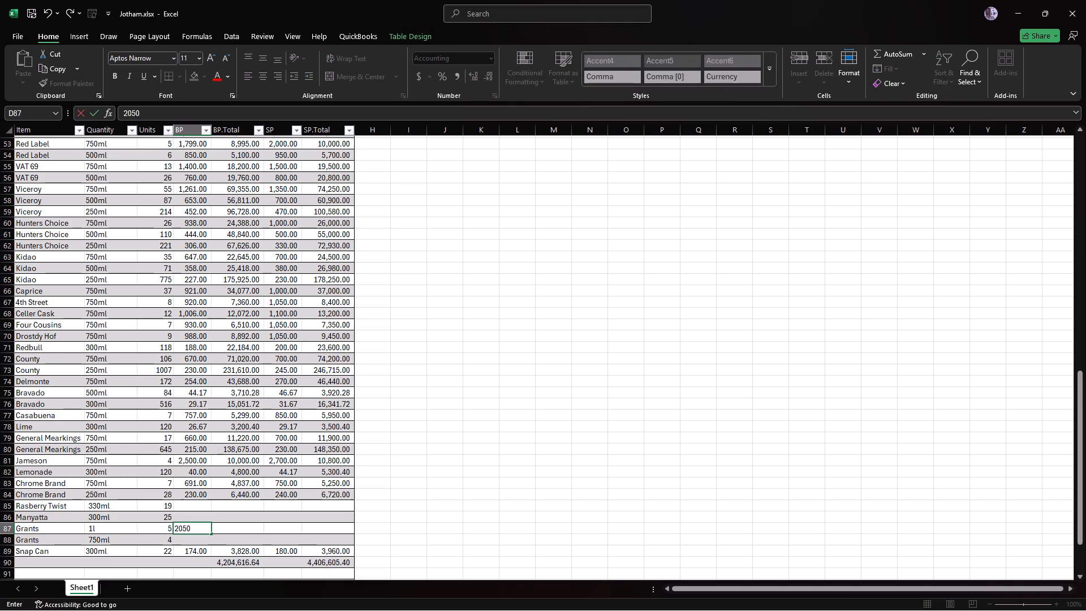
left_click(279, 532)
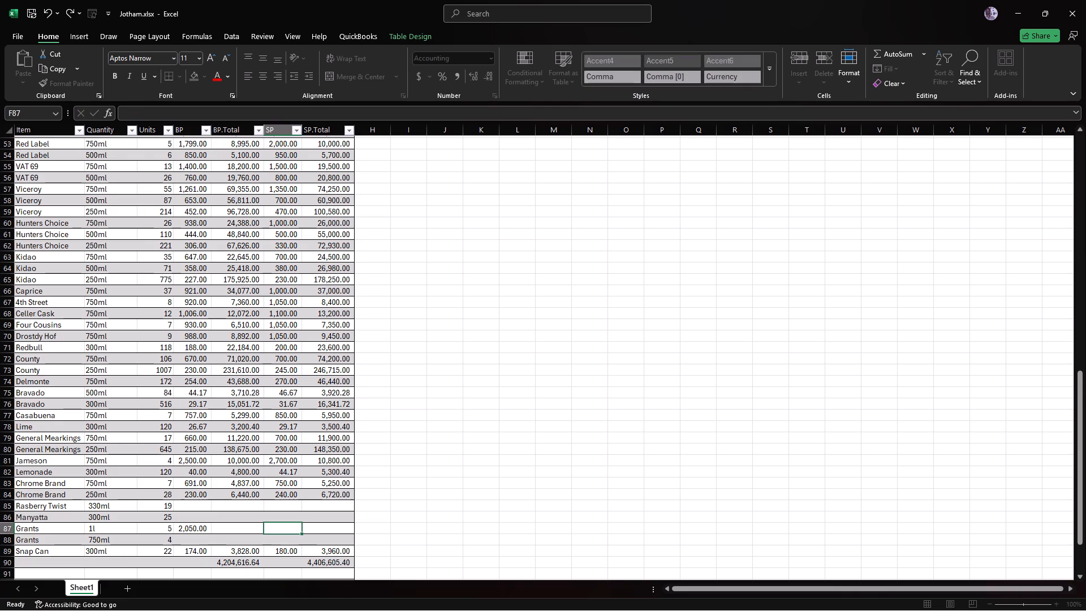
key("1")
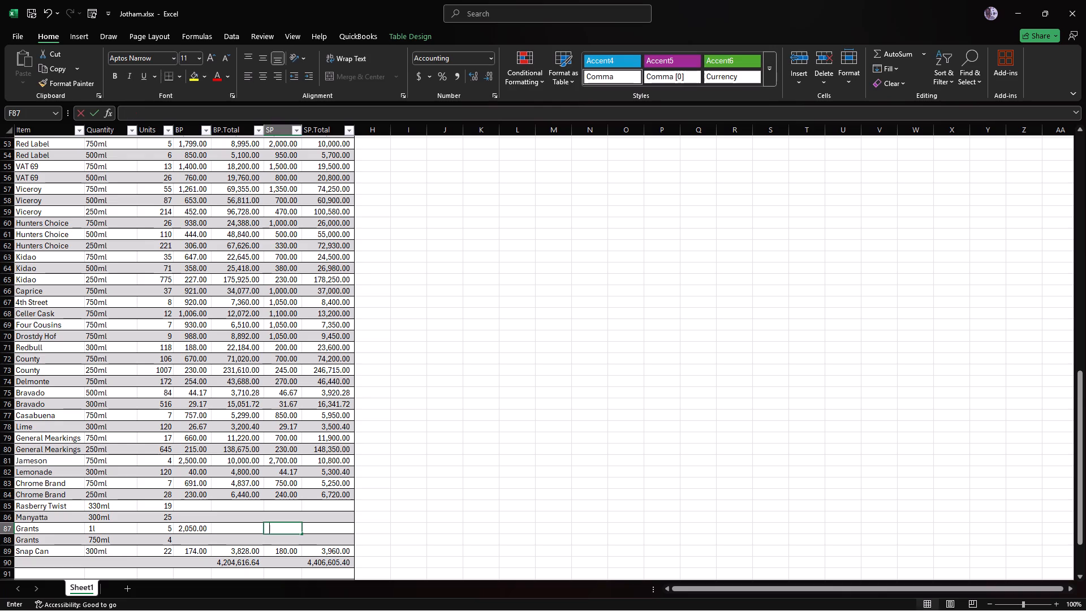
key("BackSpace")
type("23")
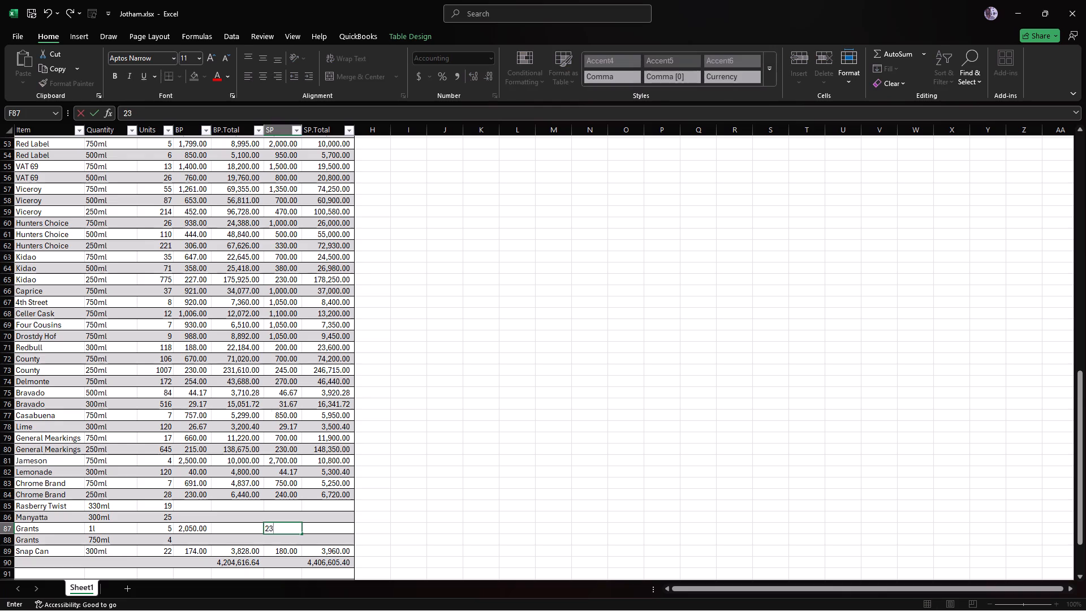
type("00")
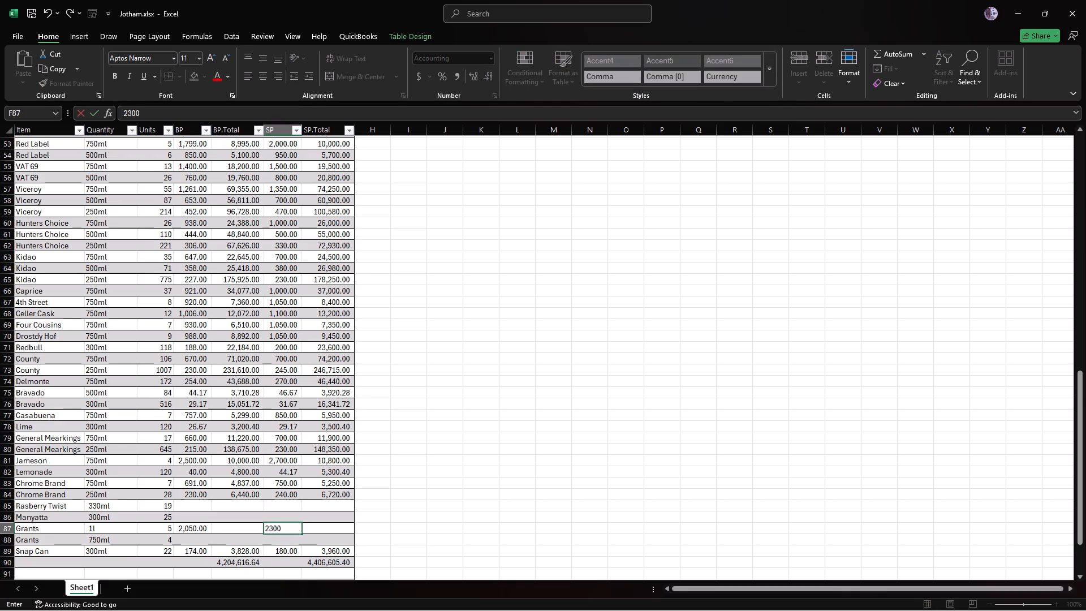
key("Return")
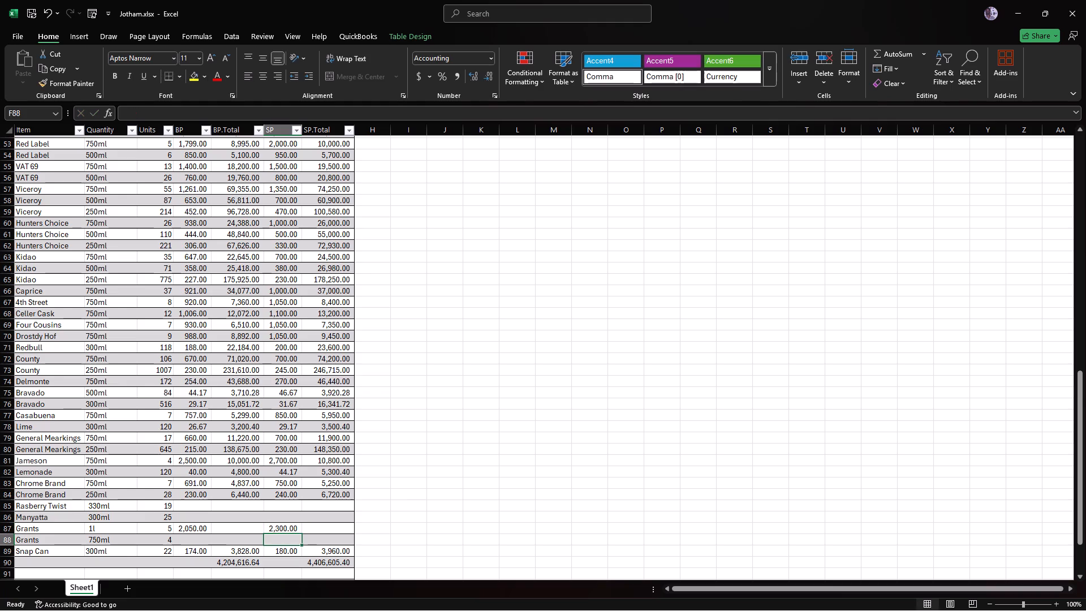
Enter the prices for the Grants 750ml row: buying price (BP) 1550 and selling price (SP) 1750.
left_click(190, 543)
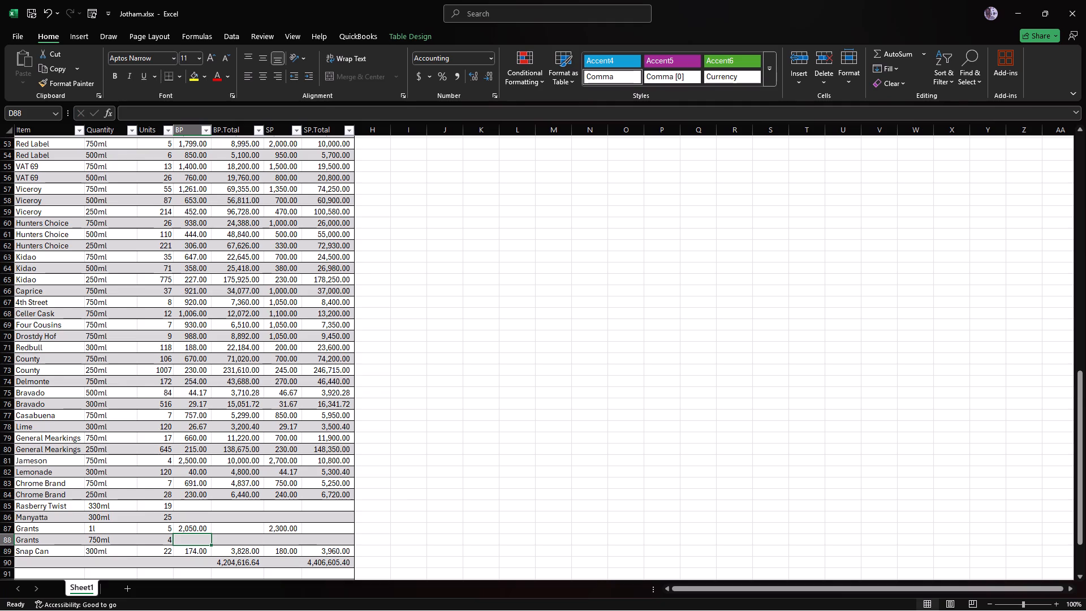
key("1")
type("550")
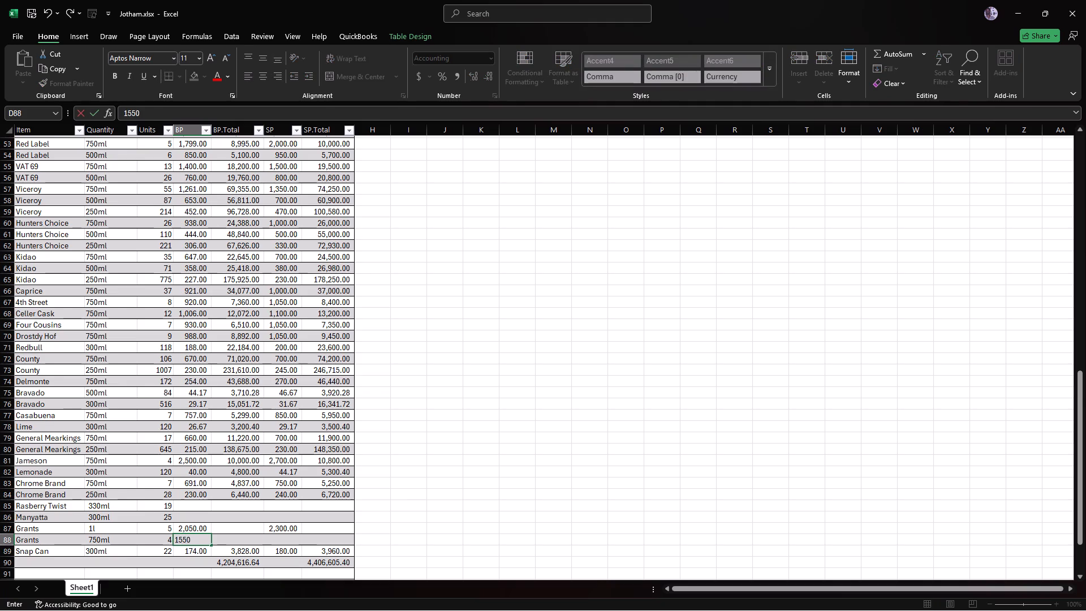
left_click(275, 537)
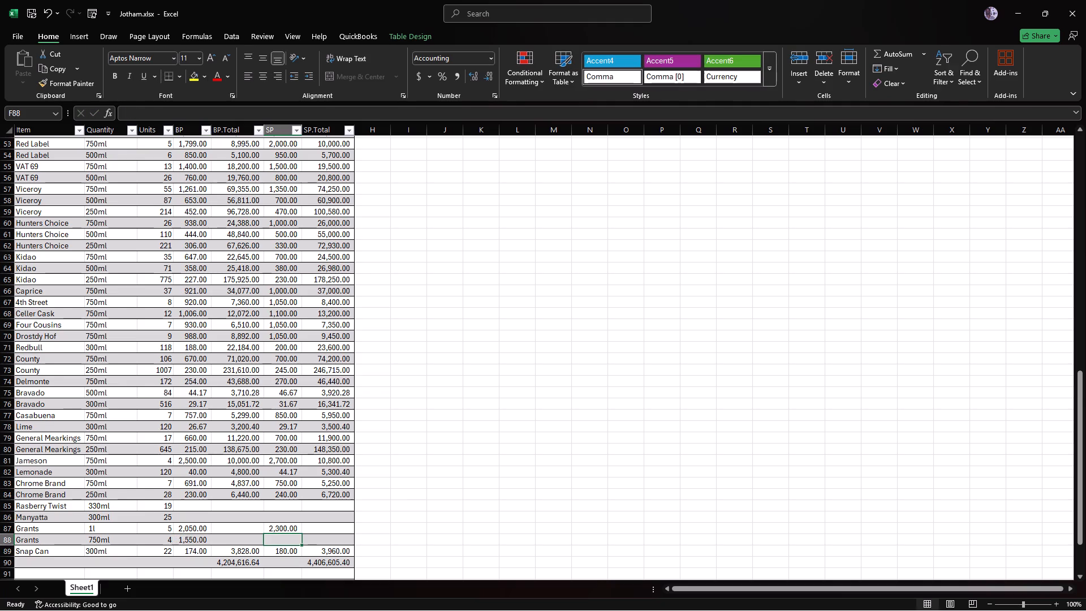
key("1")
type("750")
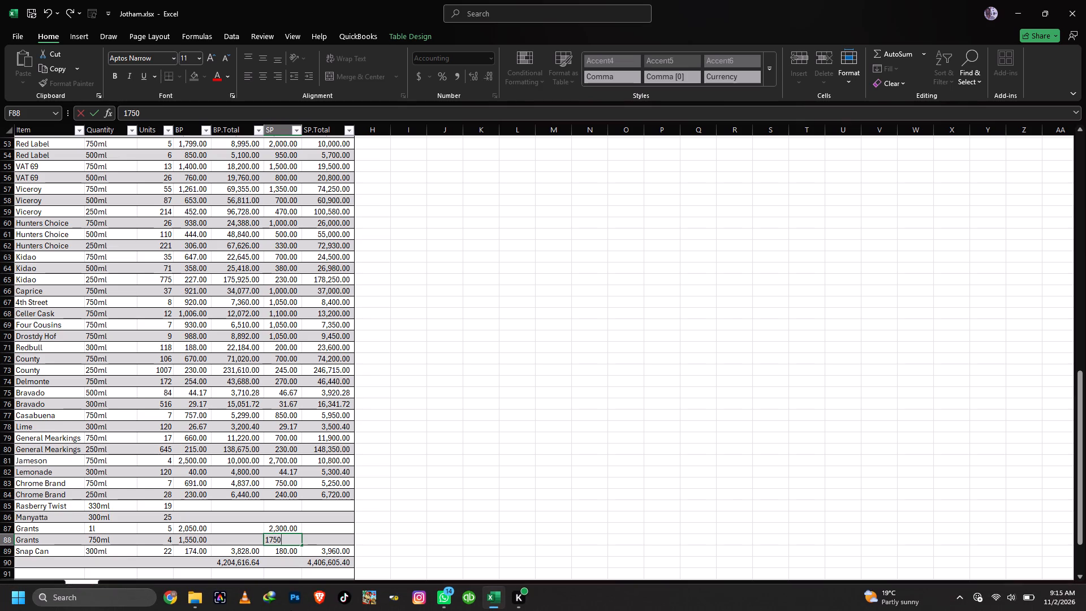
left_click(279, 504)
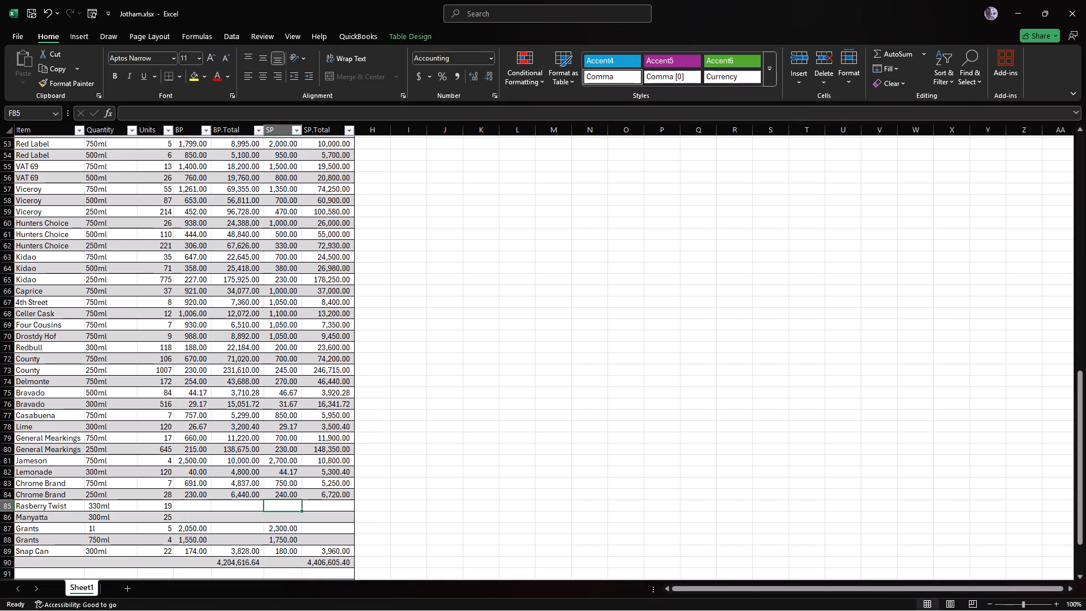
Enter the prices for the Rasberry Twist row: buying price (BP) 174 and selling price (SP) 180.
left_click(184, 511)
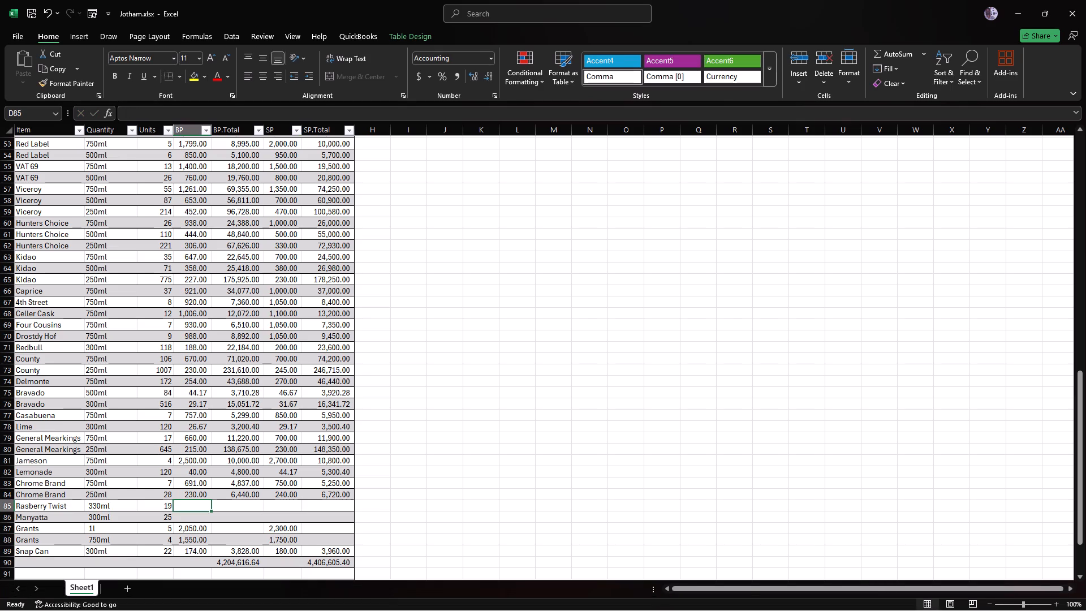
key("1")
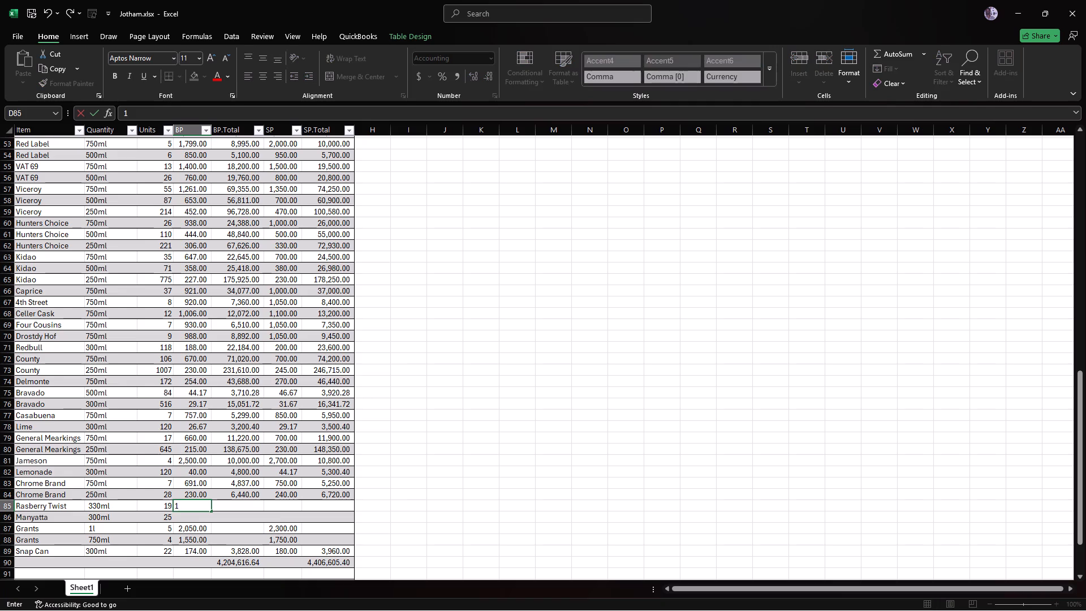
type("74")
left_click(277, 509)
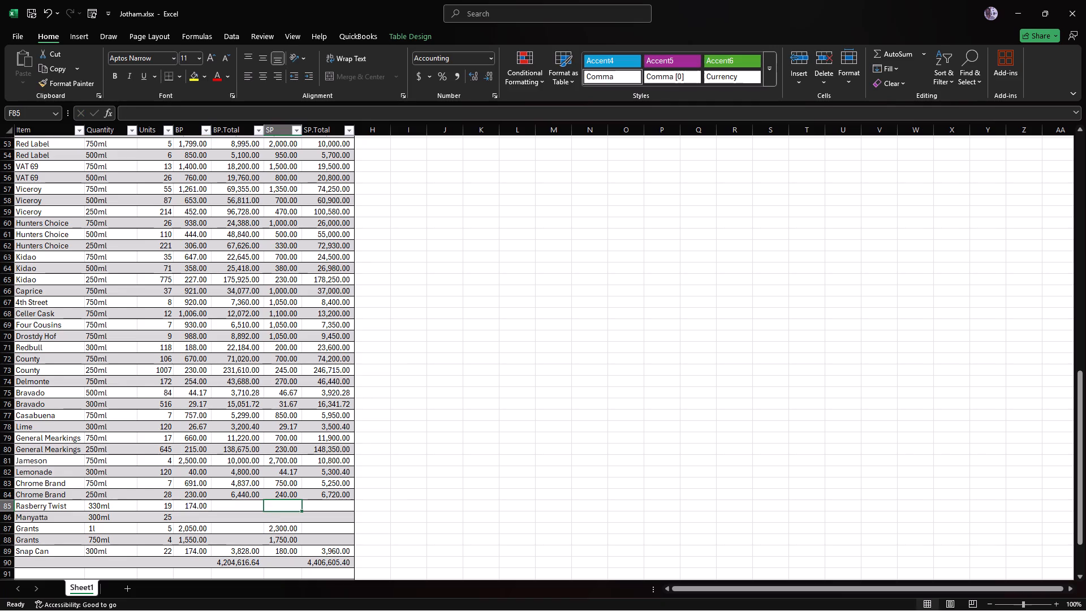
type("180")
key("Return")
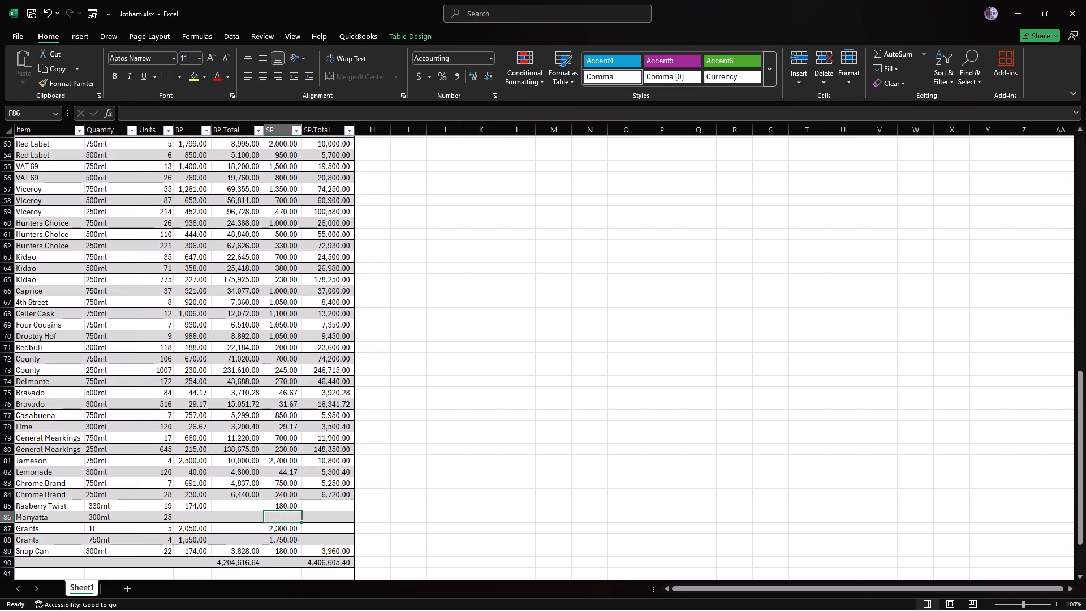
Enter the prices for the Manyatta row: buying price (BP) 222 and selling price (SP) 225.
left_click(186, 519)
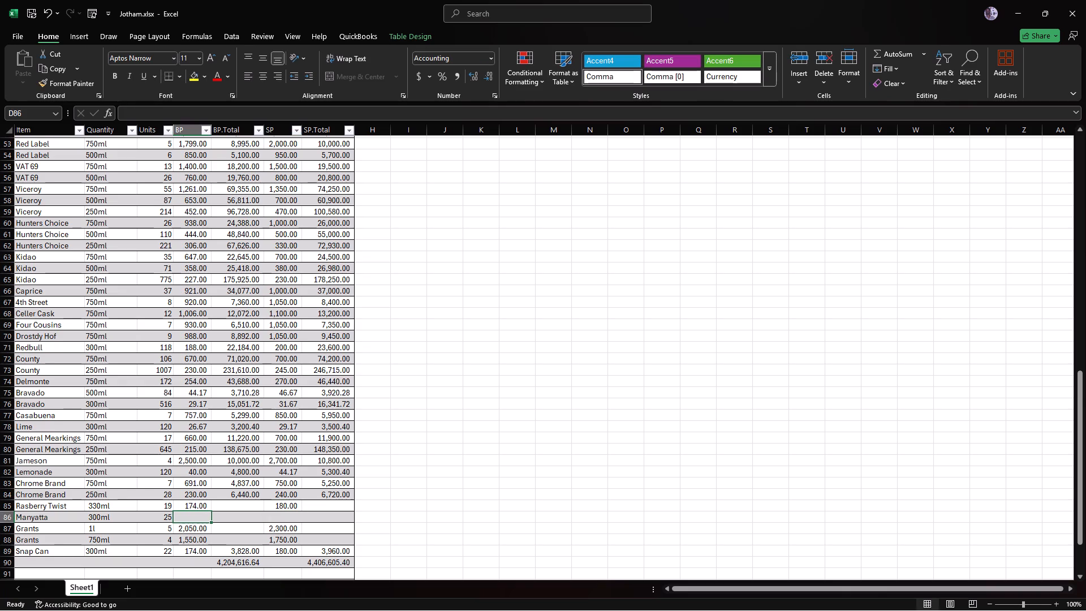
type("22")
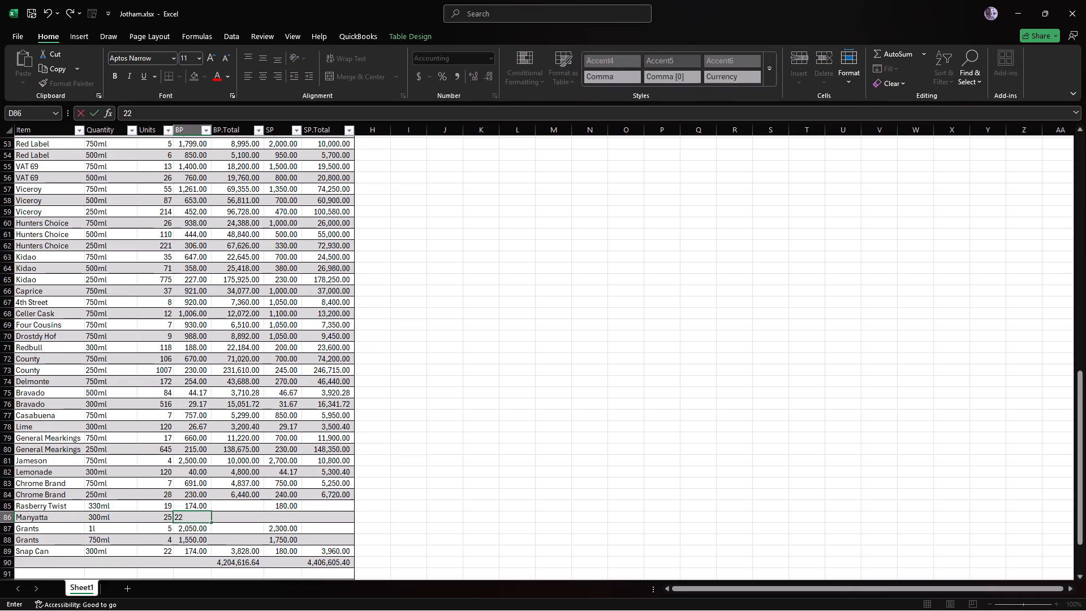
key("2")
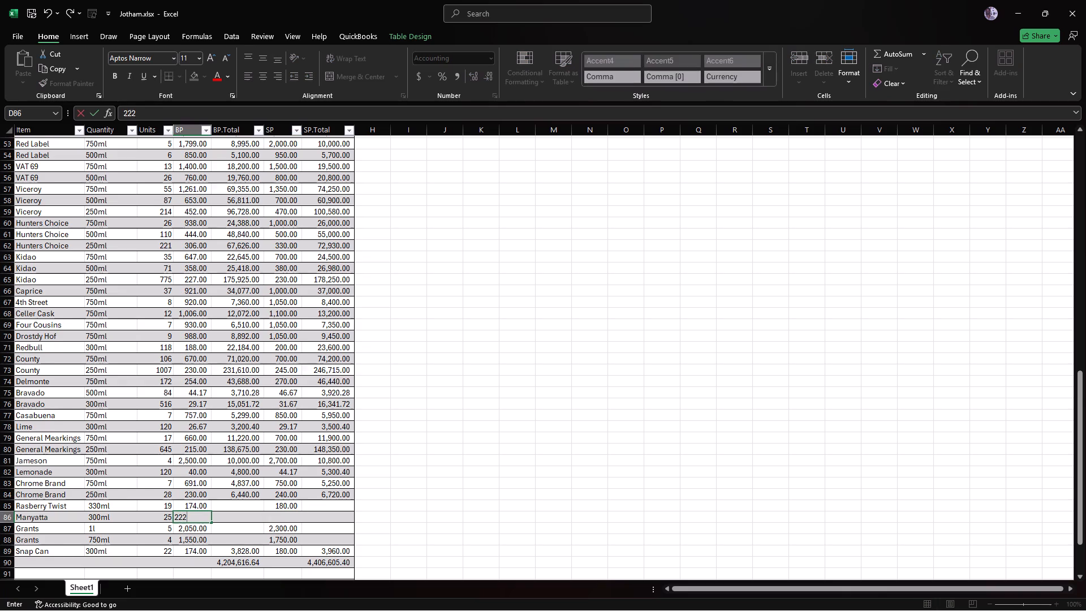
left_click(294, 519)
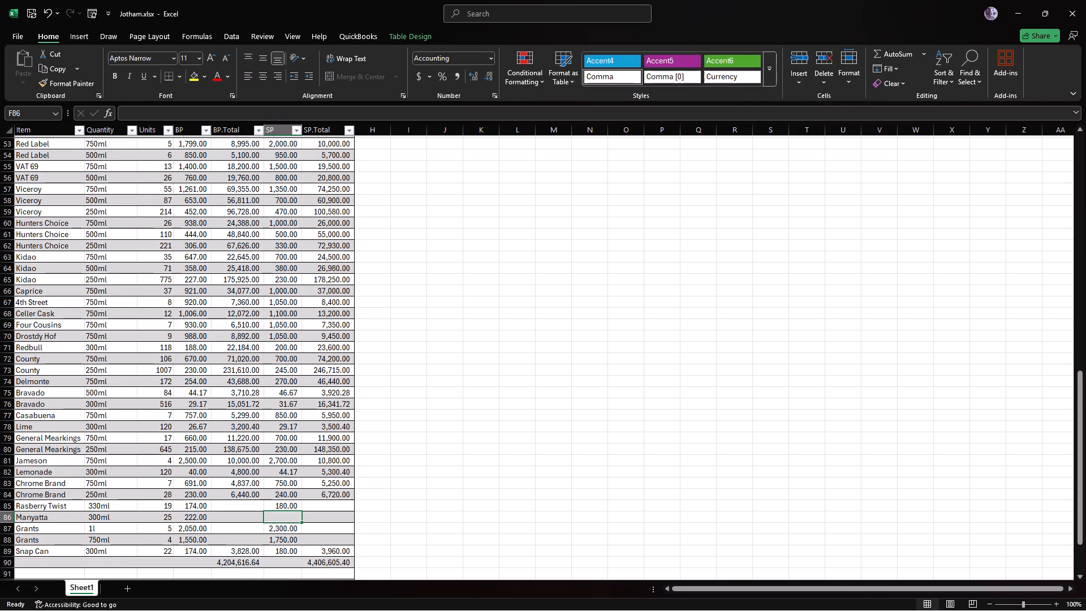
type("225")
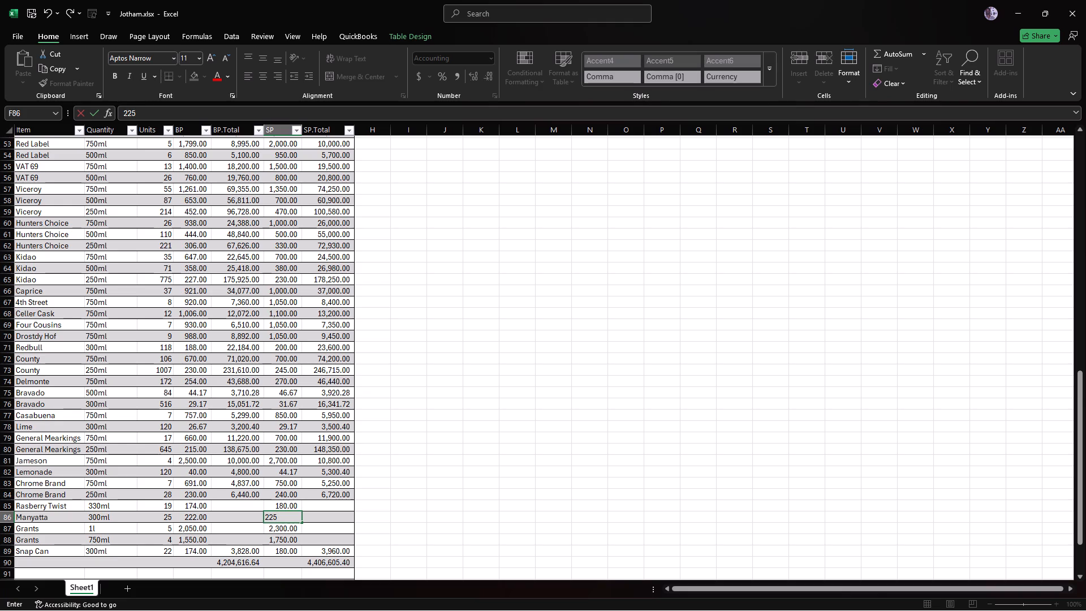
left_click(365, 507)
In the summary rows below the stock items, set Cash to 420 and Empty Crates to 318.
scroll(365, 507, "down", 3)
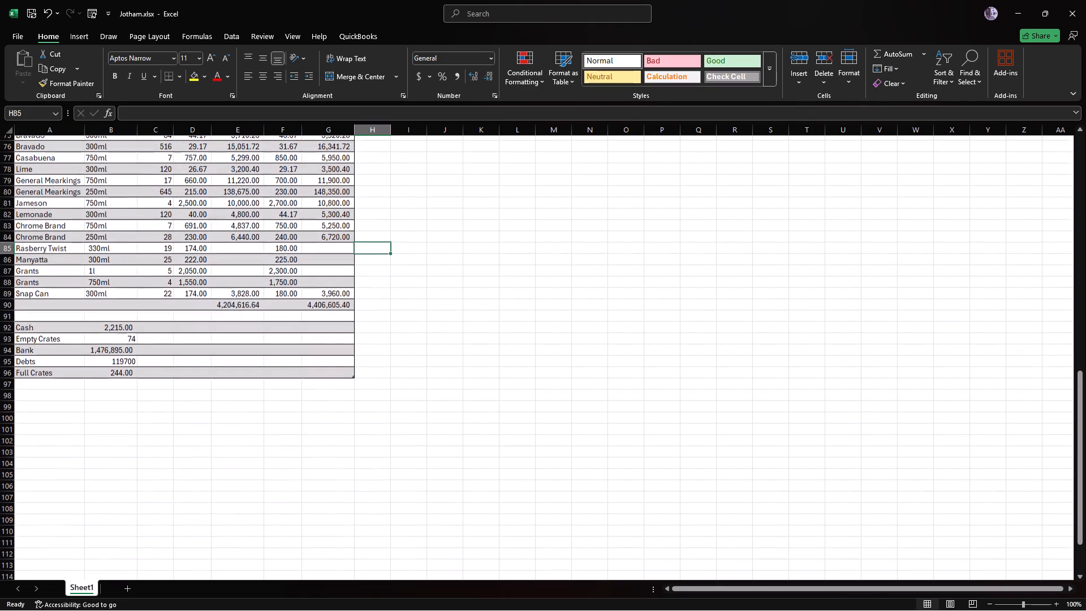
scroll(365, 507, "up", 1)
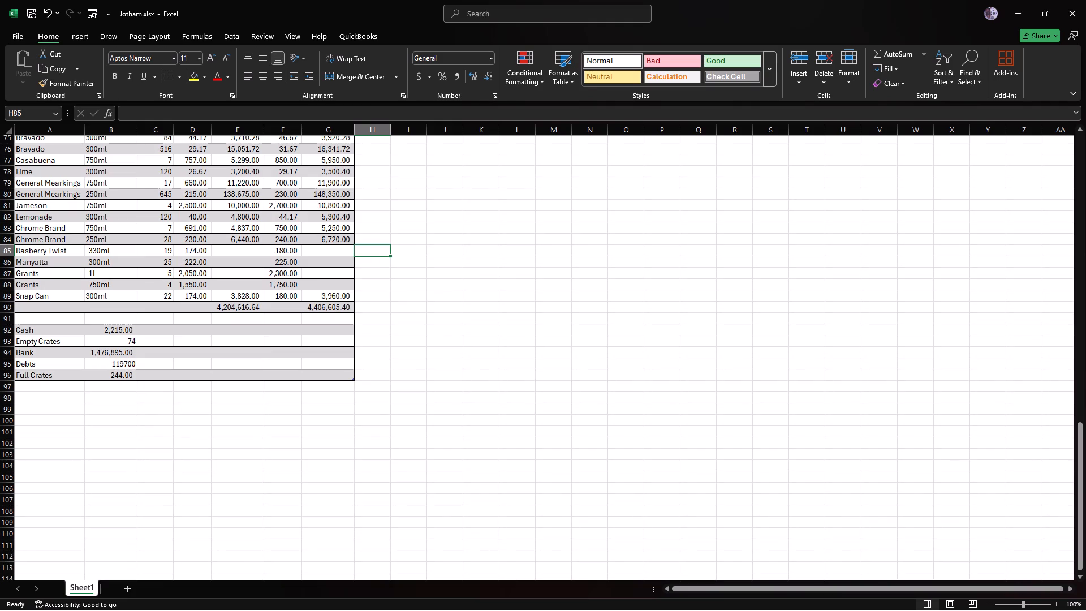
left_click(114, 330)
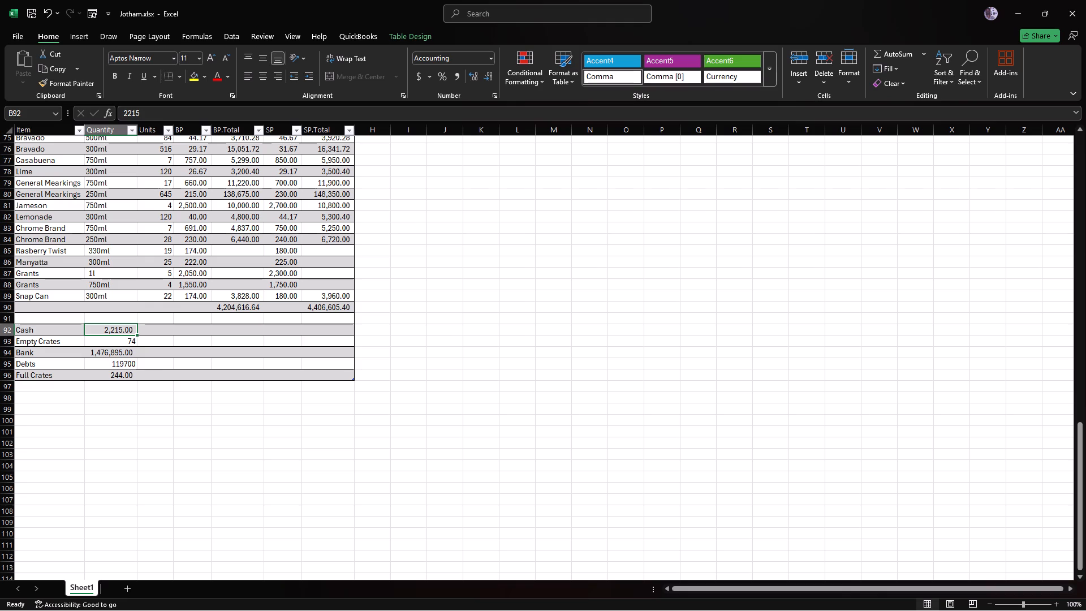
type("42")
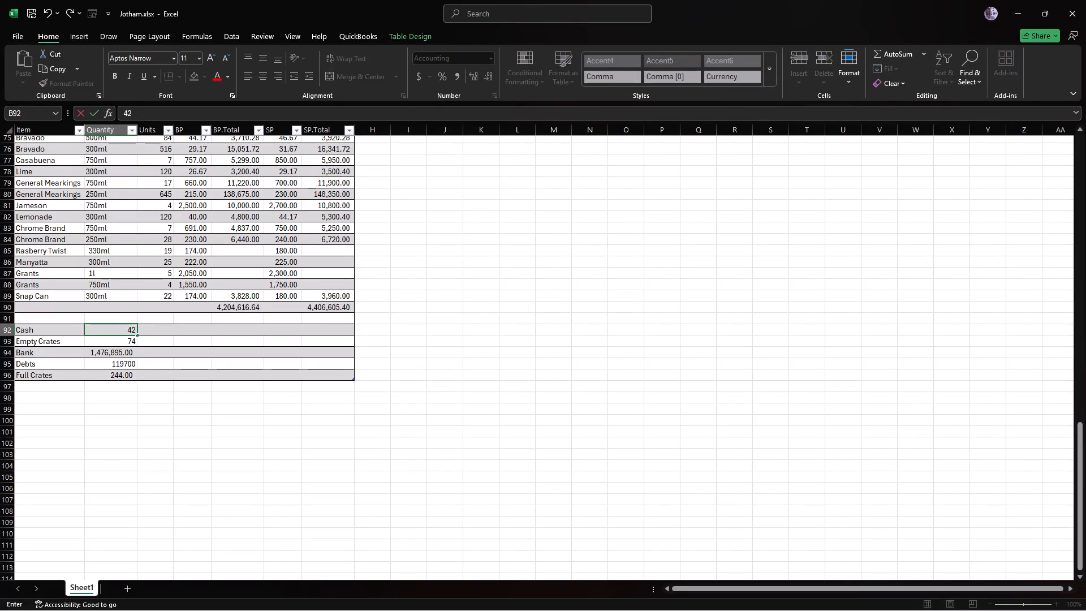
key("0")
key("Return")
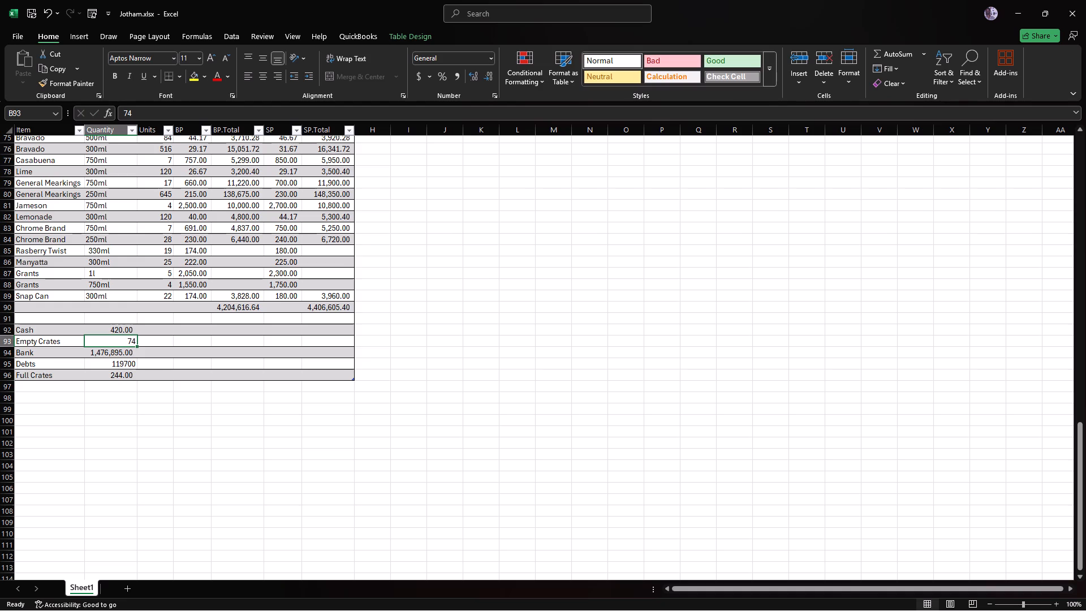
type("318")
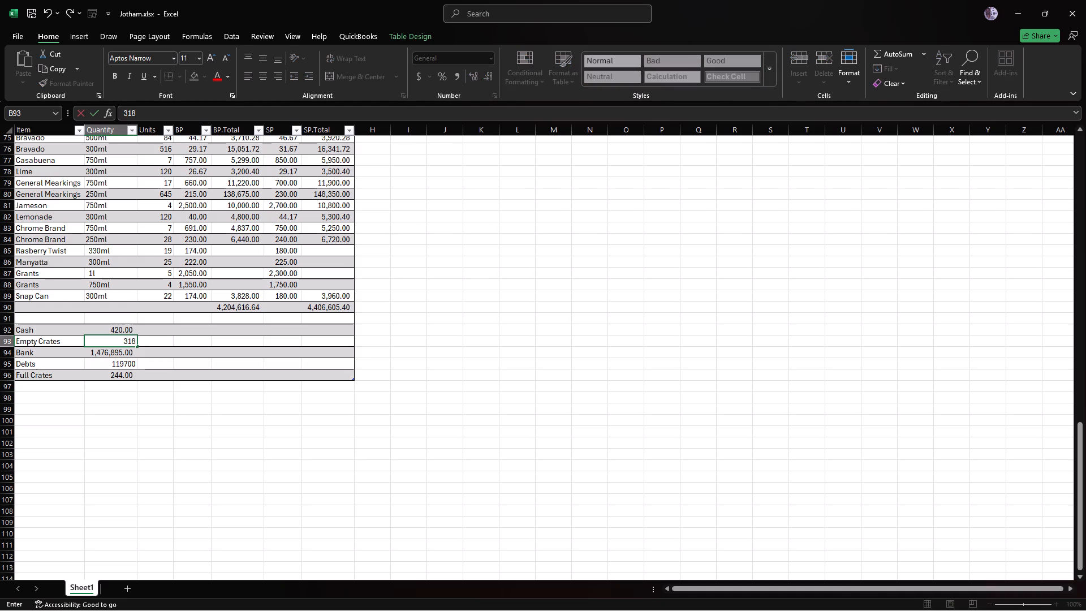
key("Return")
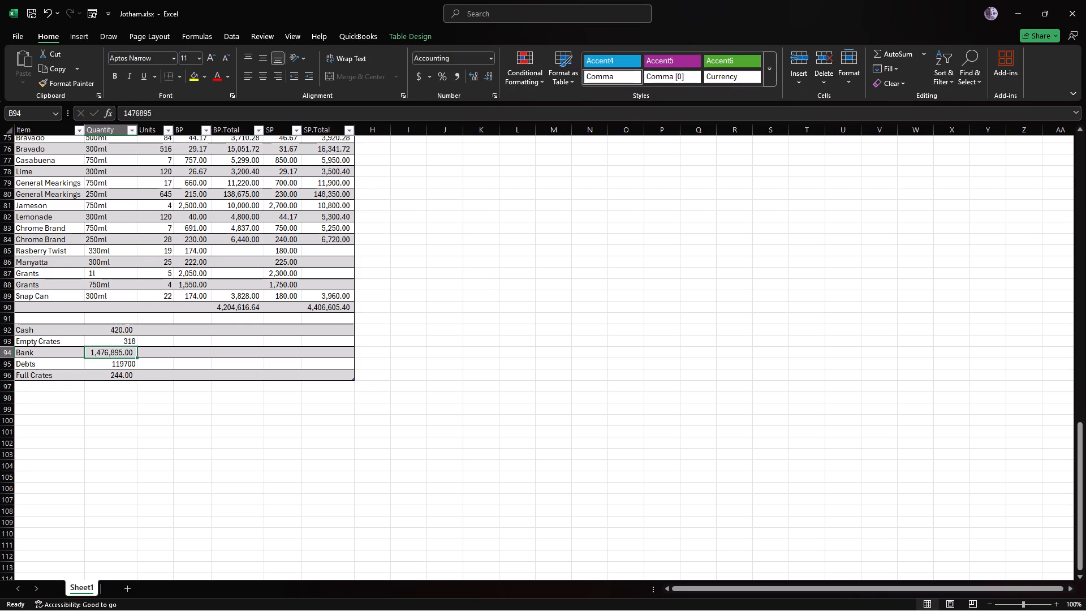
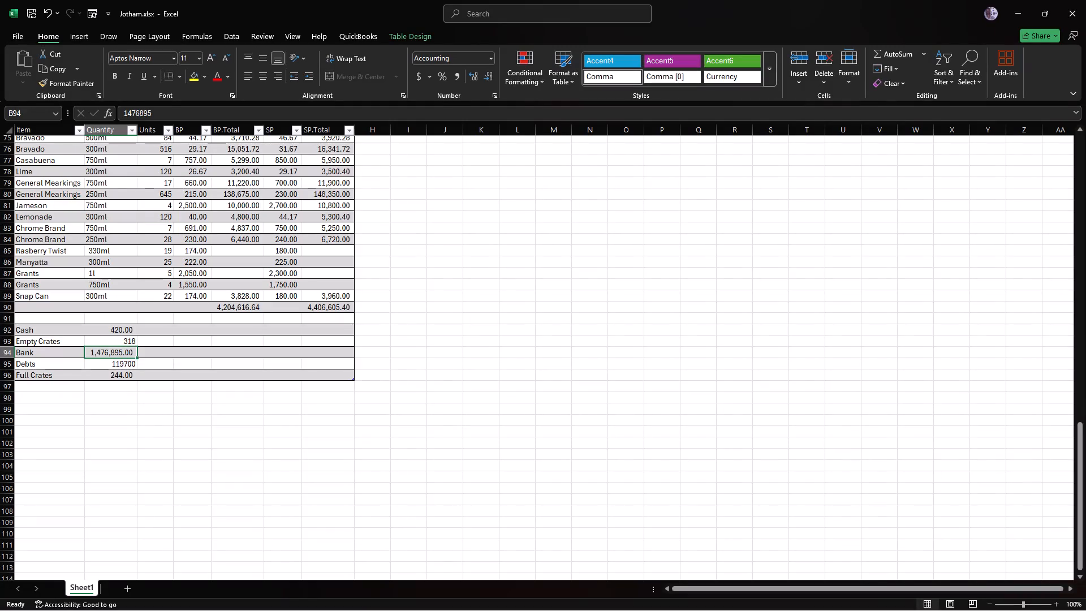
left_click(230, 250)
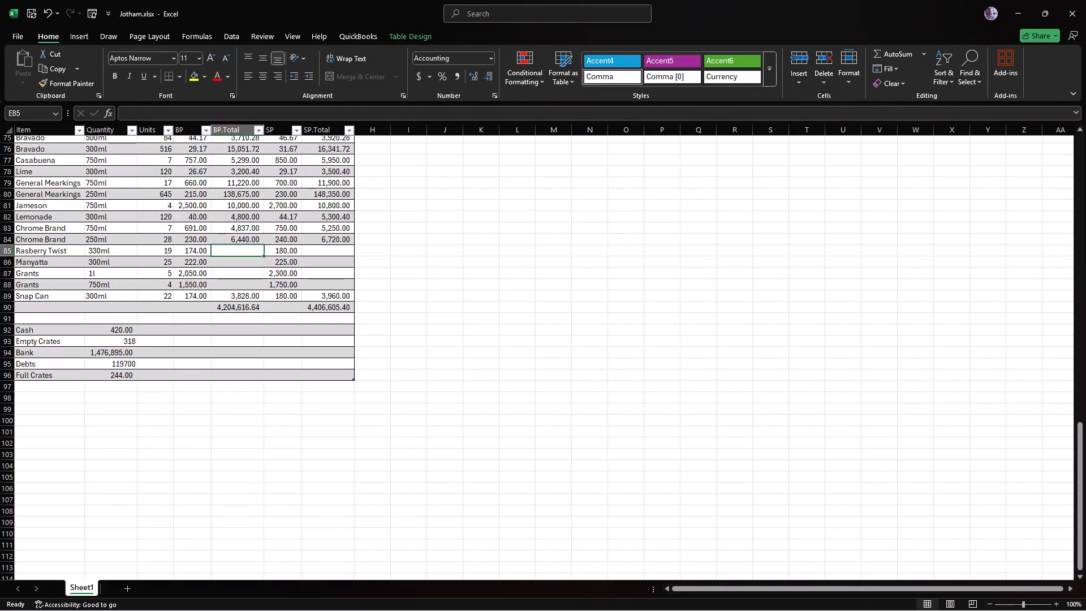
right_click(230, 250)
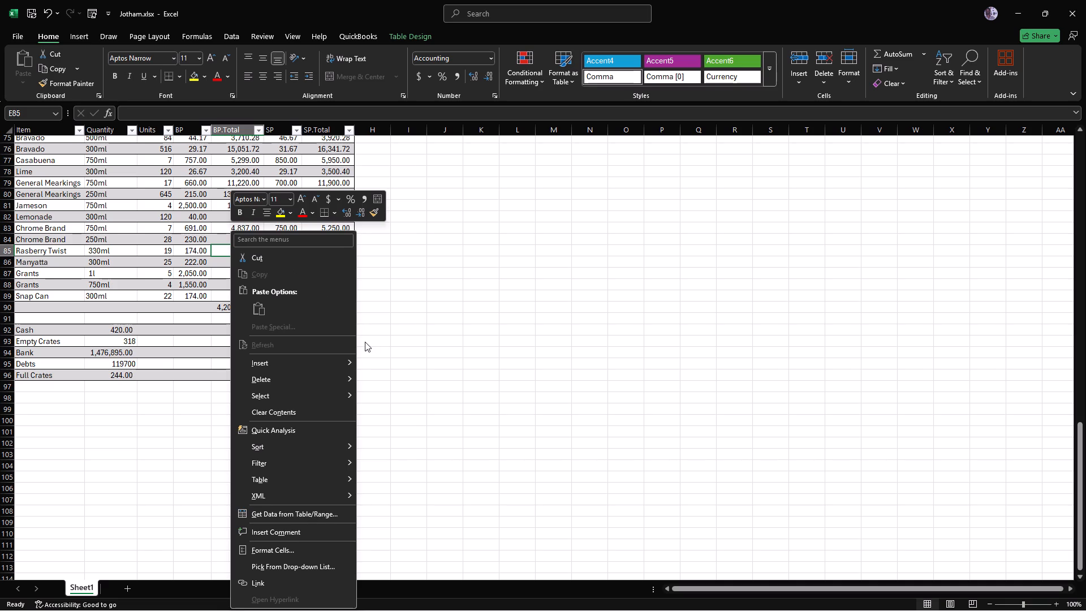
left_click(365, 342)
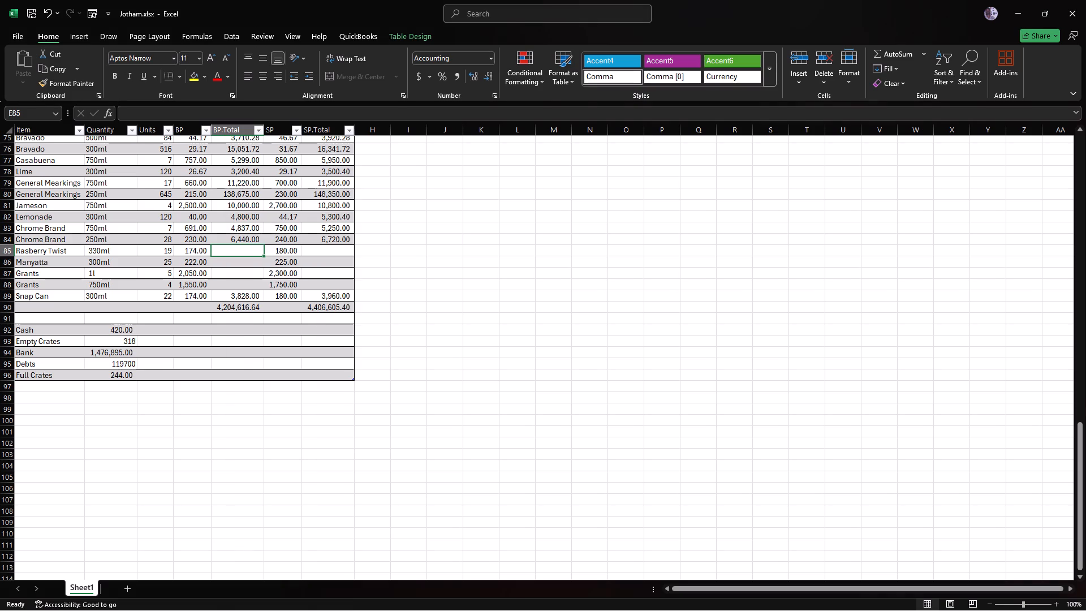
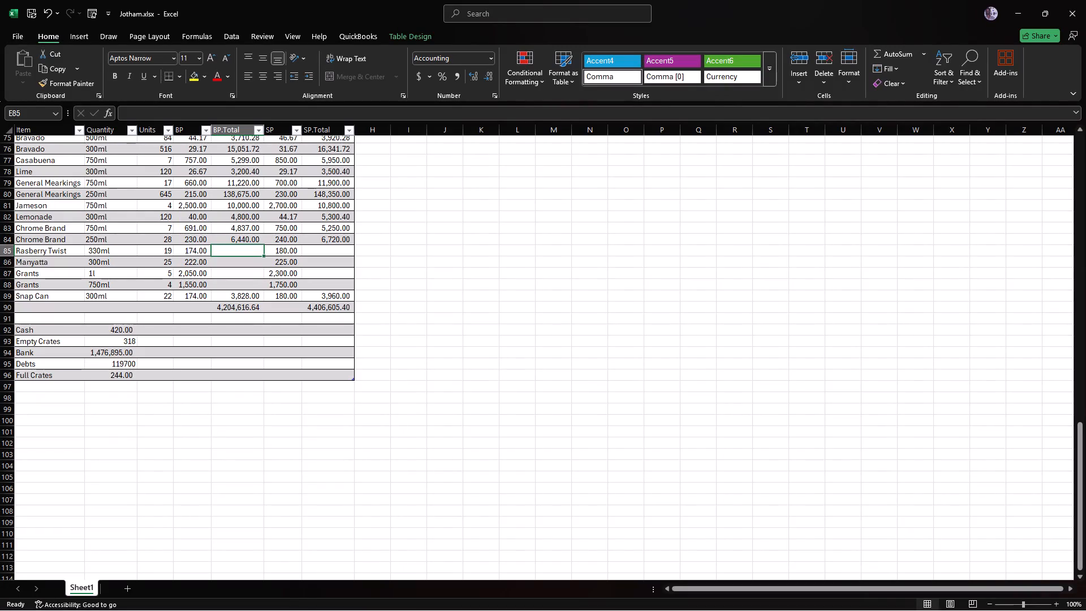
Set the Debts amount in the summary below the stock table to 90455.
left_click(106, 365)
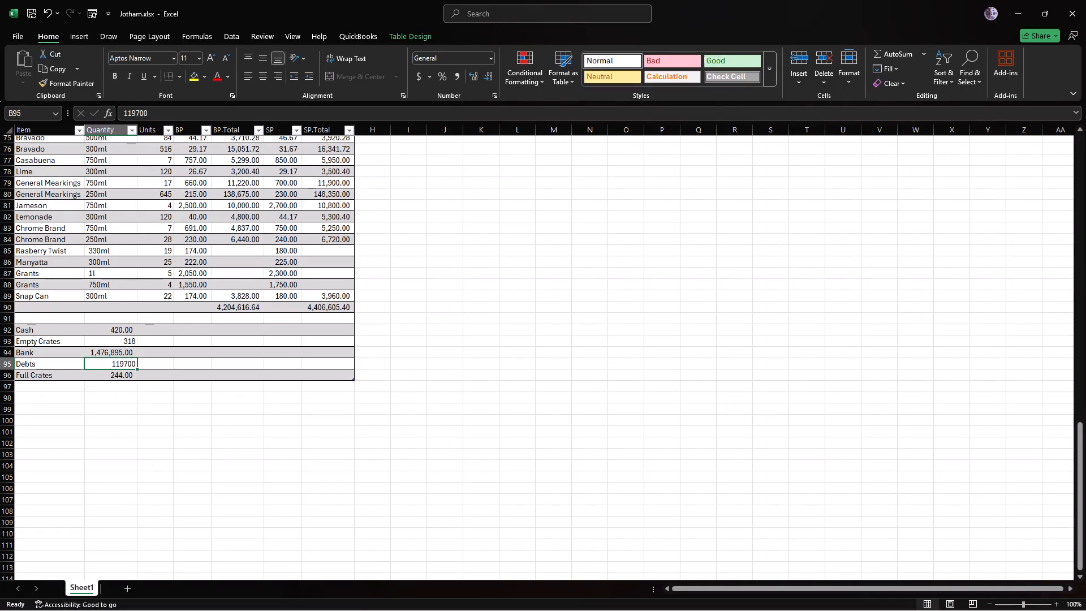
type("90")
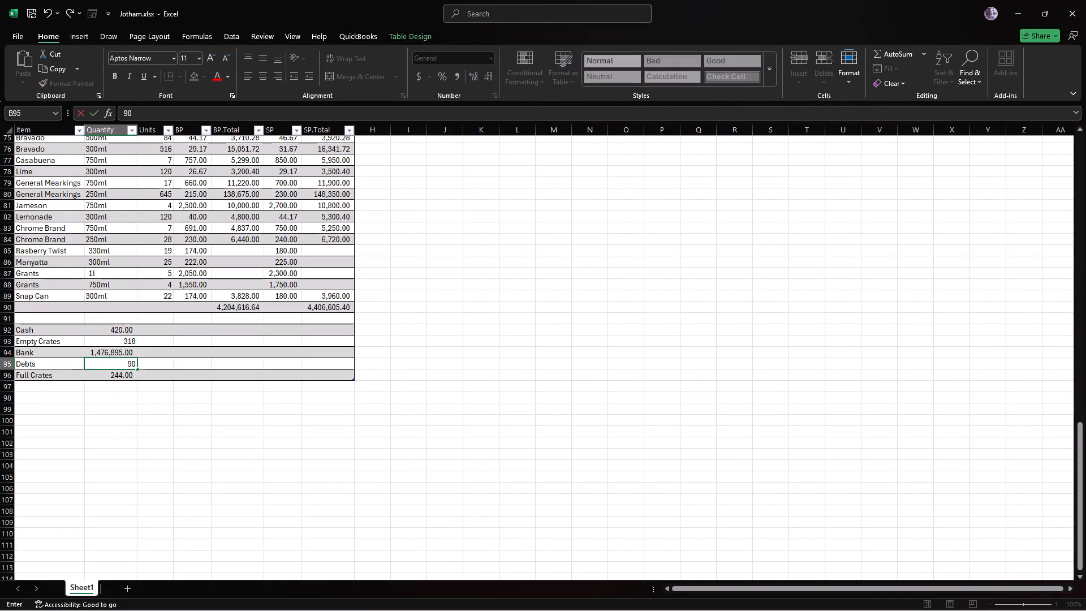
type("455")
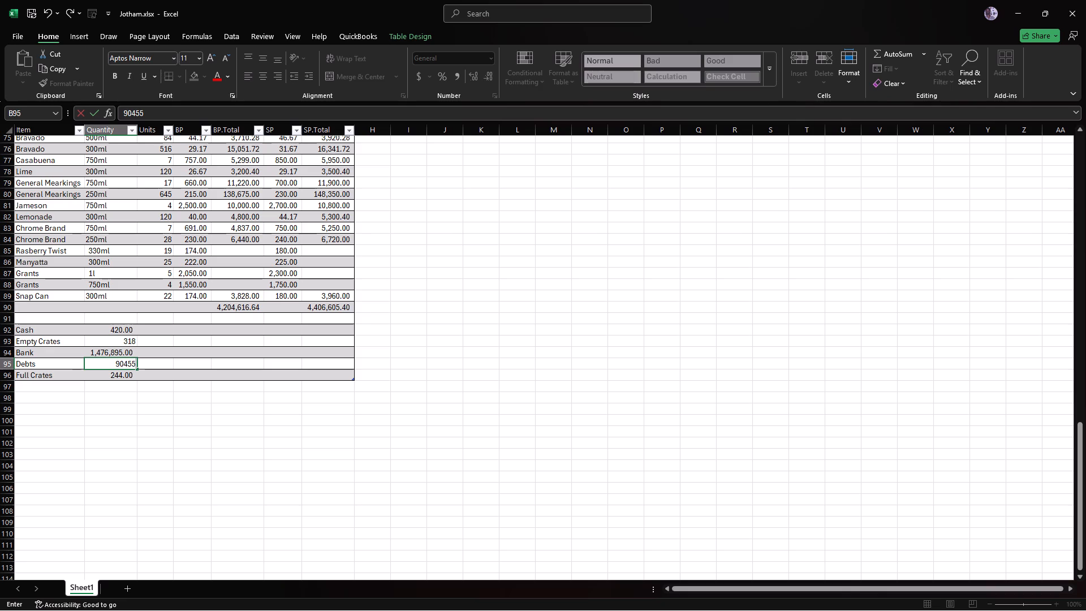
key("Return")
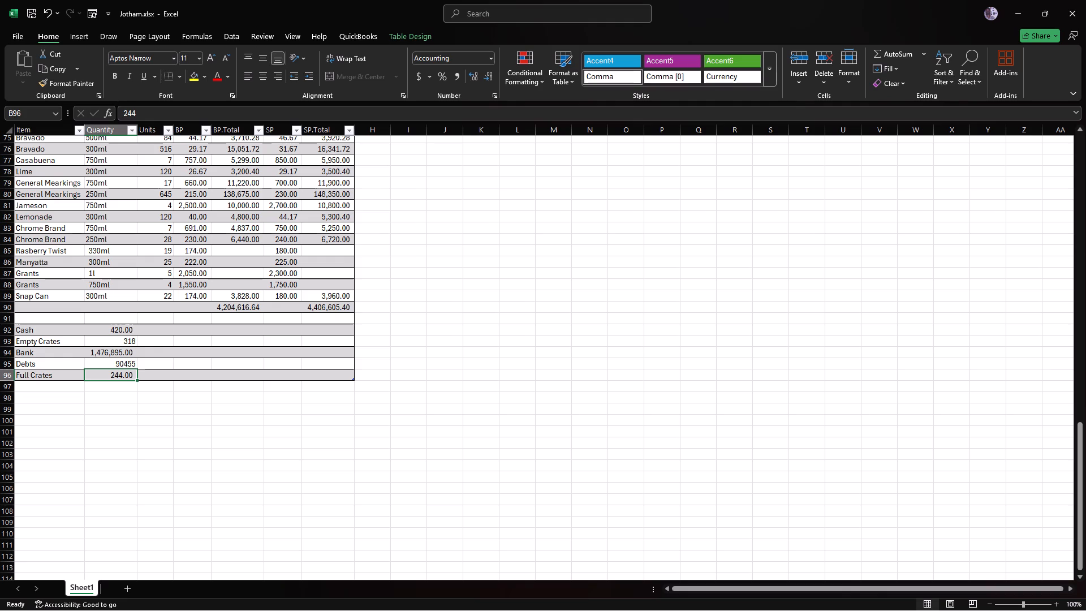
Review the stock table's units, prices and totals from the newest items up to the first rows and back to the summary.
scroll(102, 347, "up", 1)
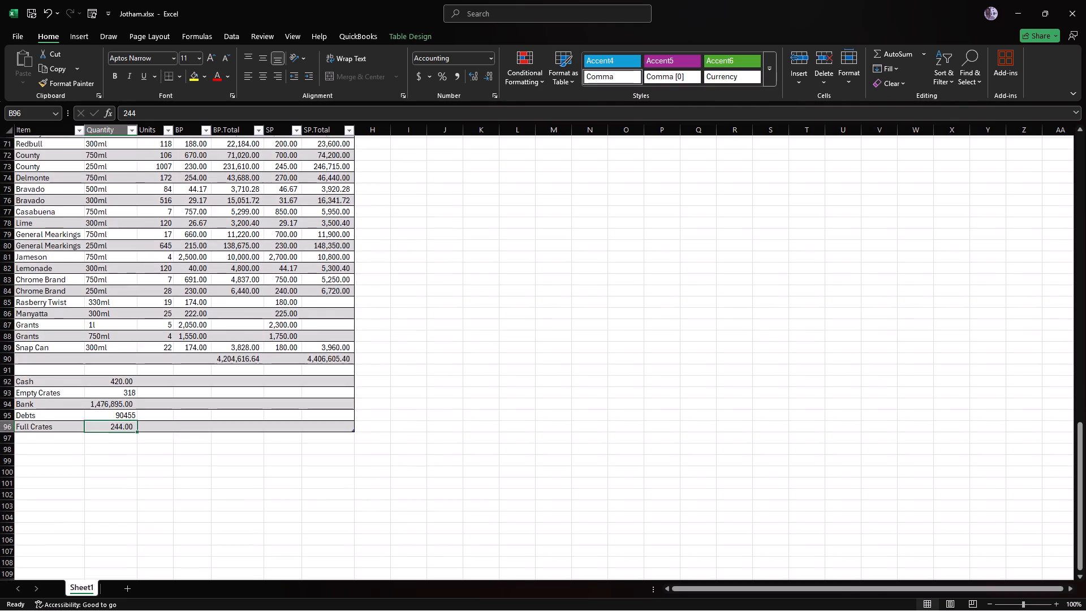
scroll(102, 347, "up", 1)
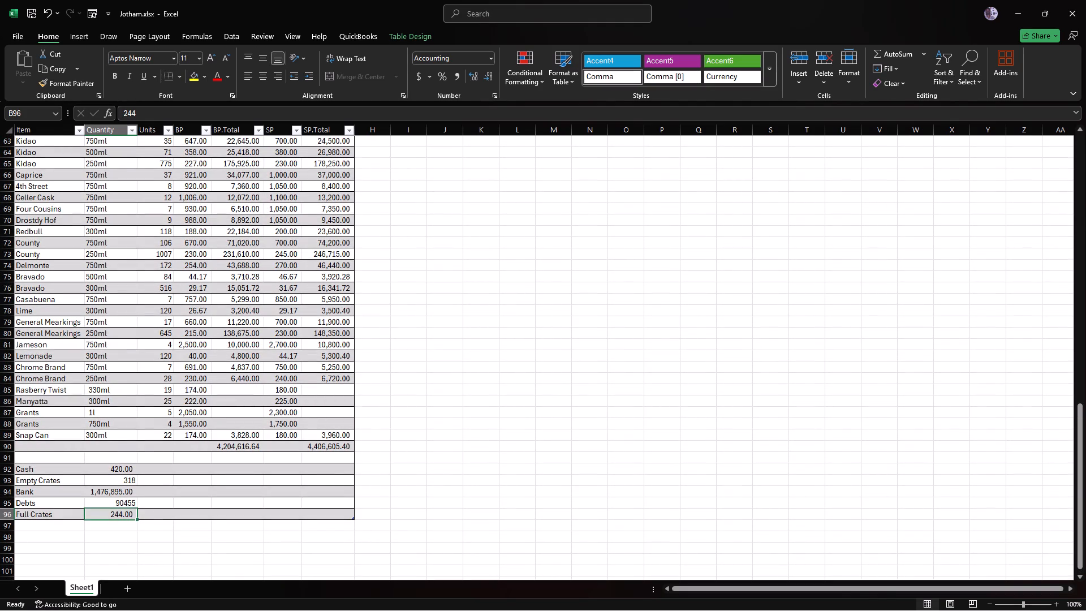
left_click(194, 391)
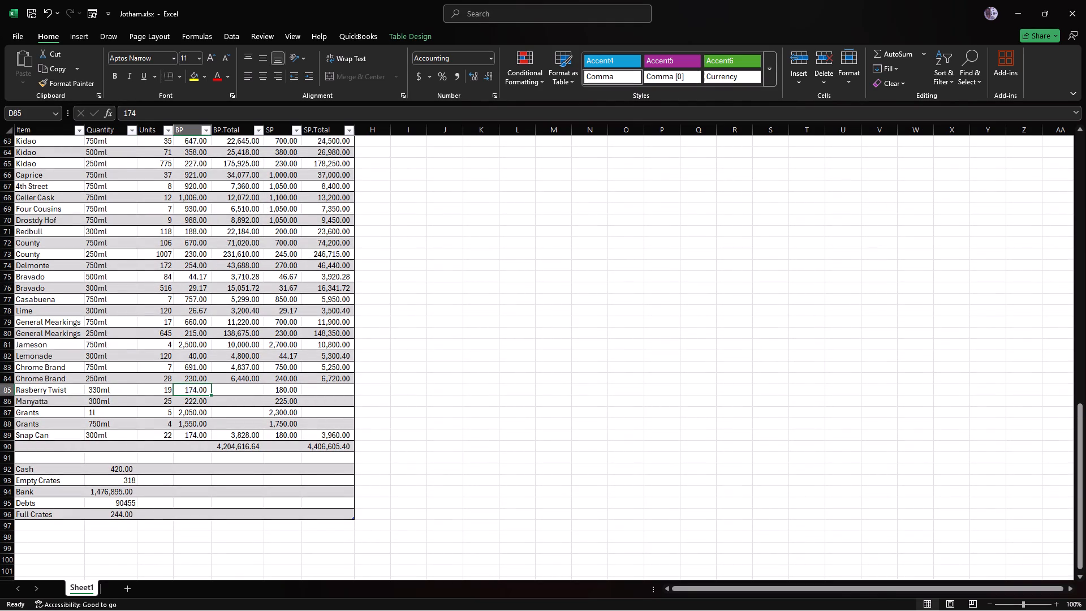
left_click(157, 390)
scroll(177, 295, "up", 1)
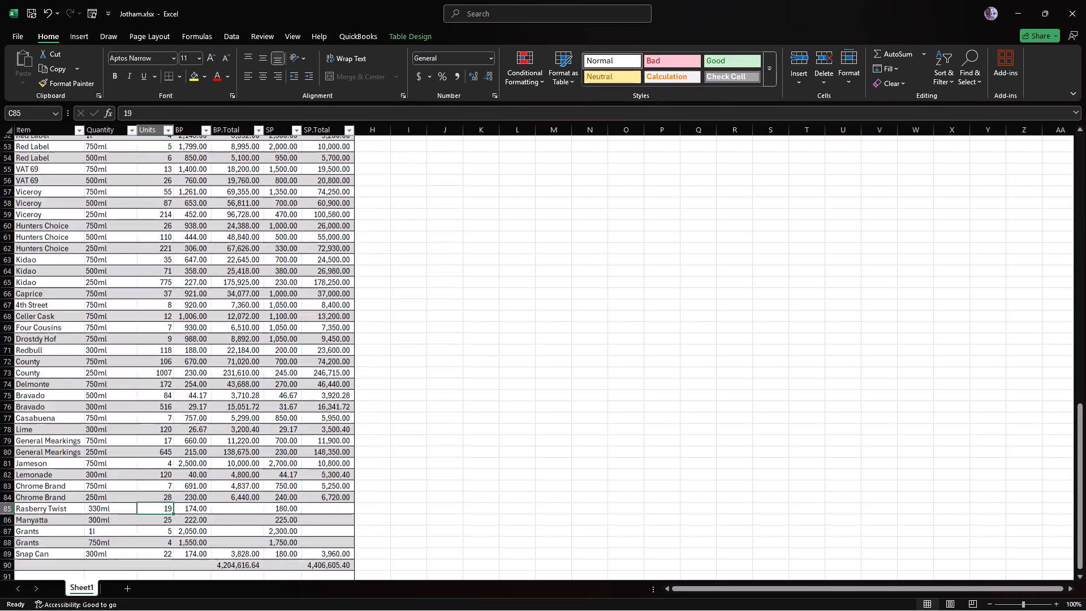
scroll(177, 295, "up", 5)
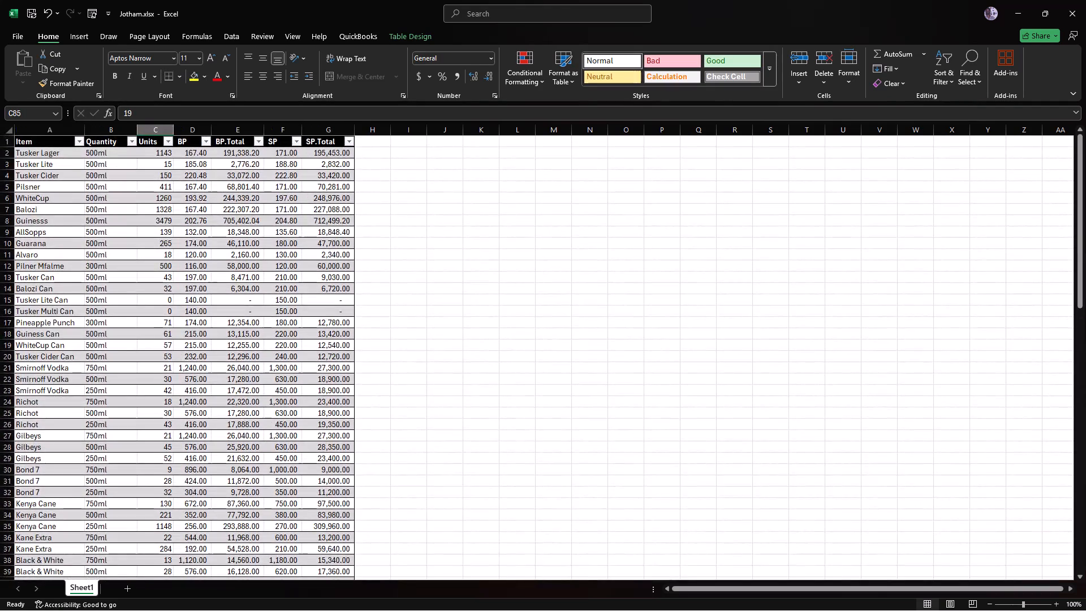
scroll(177, 295, "down", 1)
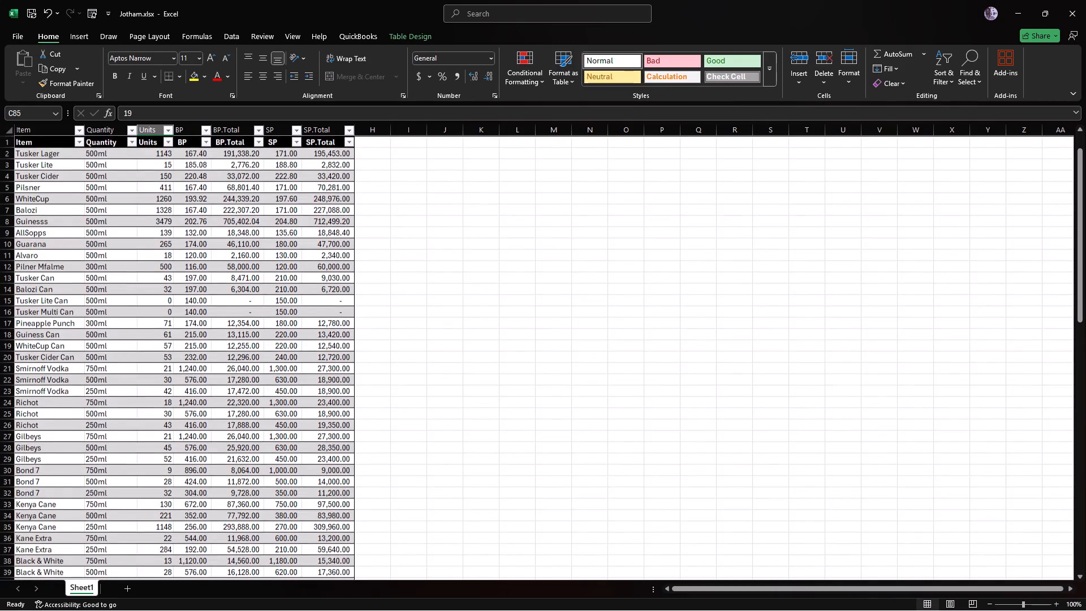
scroll(177, 295, "up", 2)
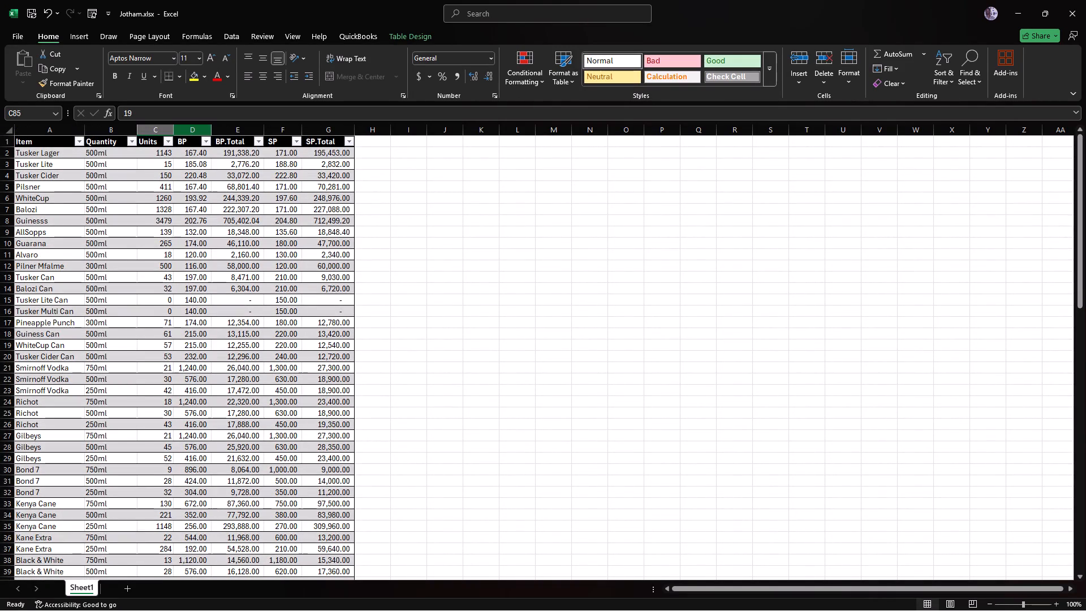
scroll(186, 276, "down", 2)
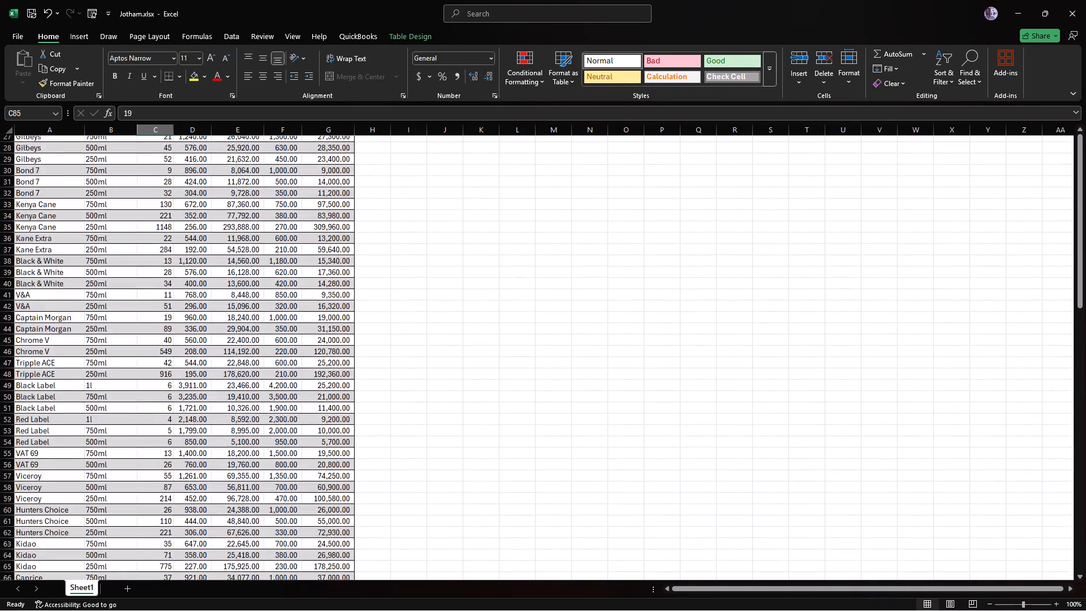
scroll(186, 276, "down", 2)
scroll(186, 276, "up", 1)
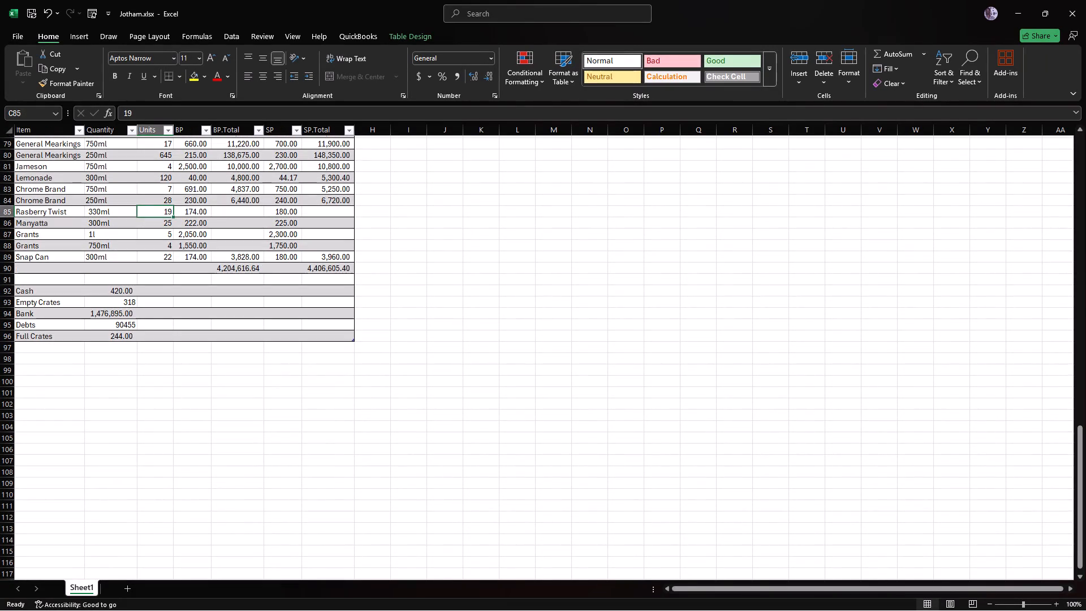
Set the Full Crates count in the summary to 338.
left_click(118, 336)
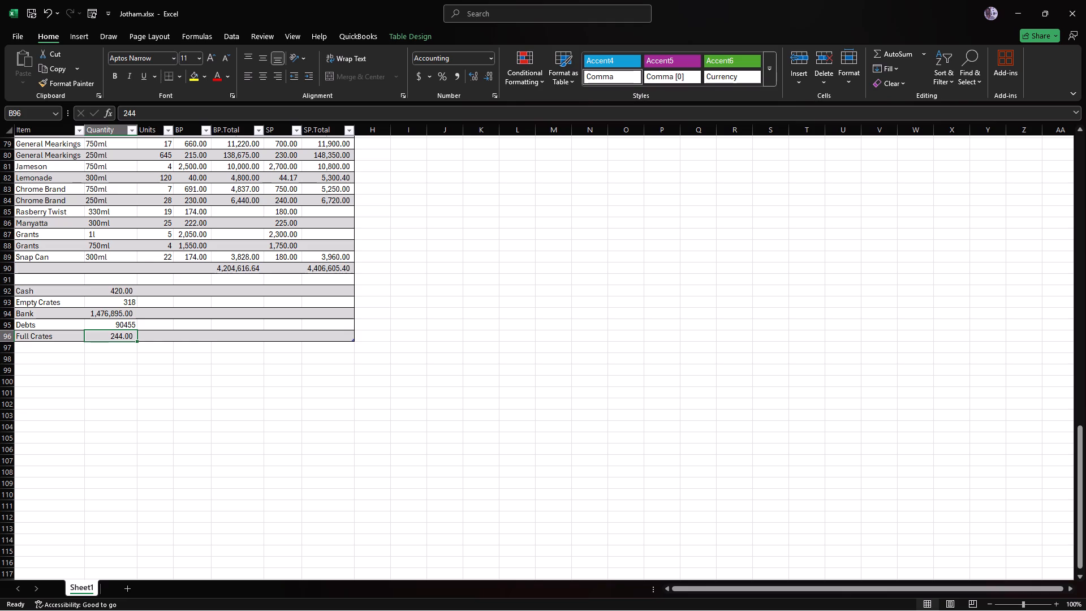
left_click(127, 303)
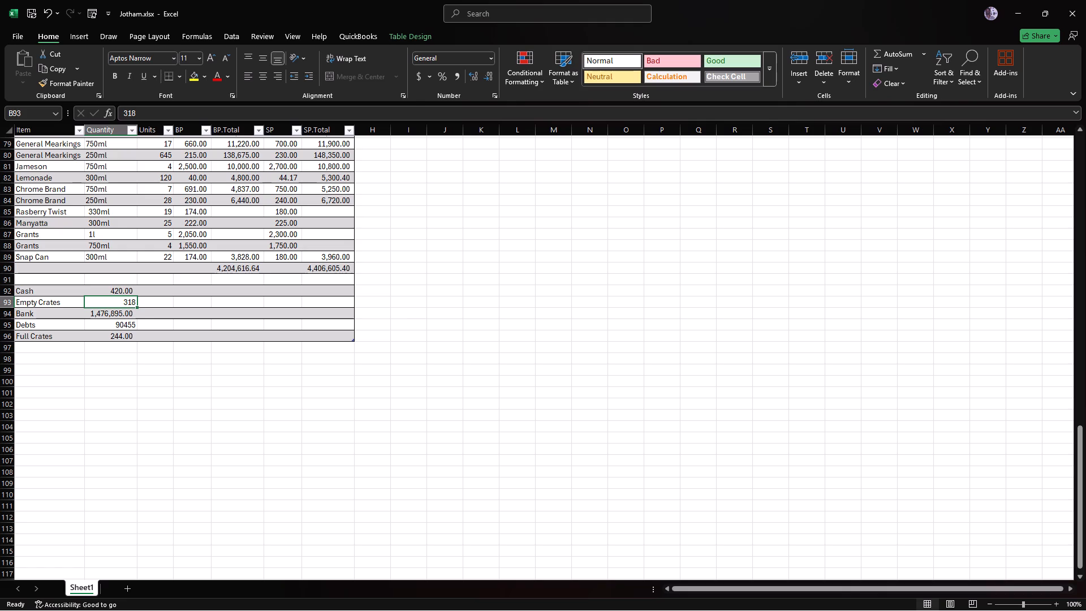
left_click(113, 335)
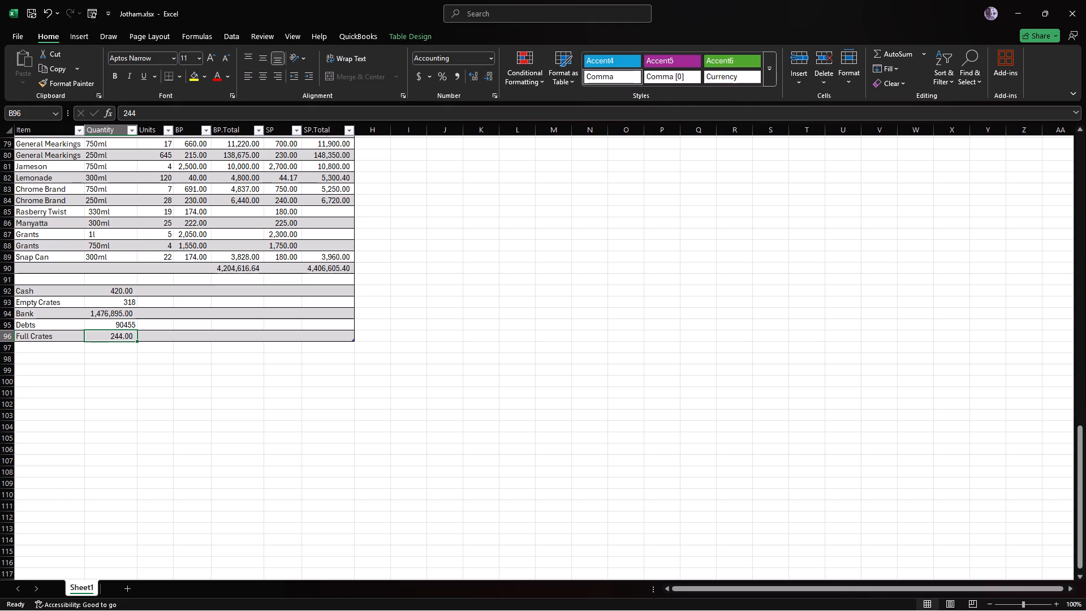
type("33")
key("8")
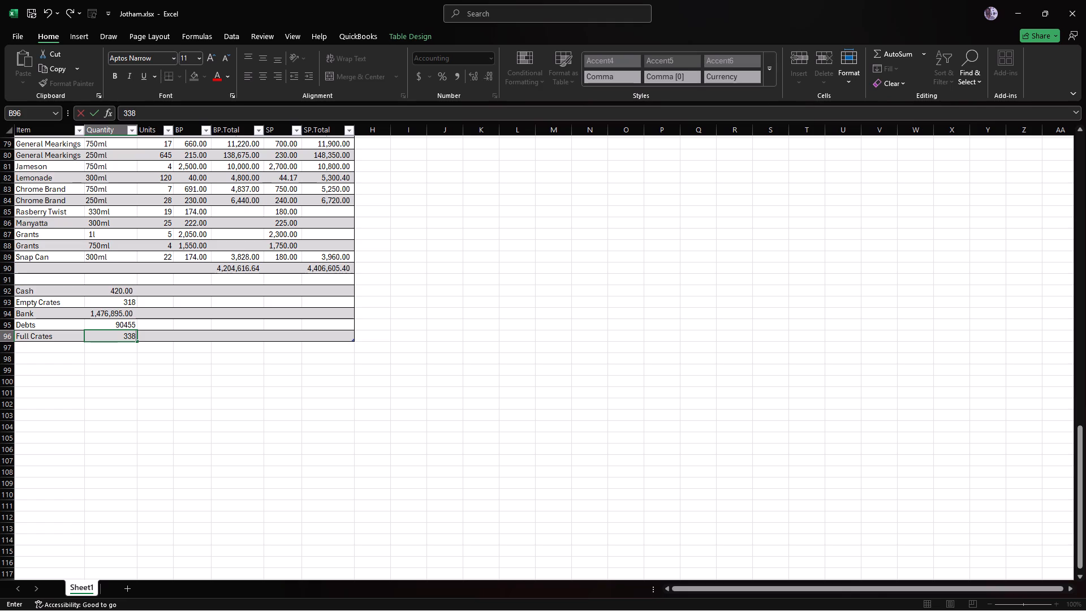
key("Return")
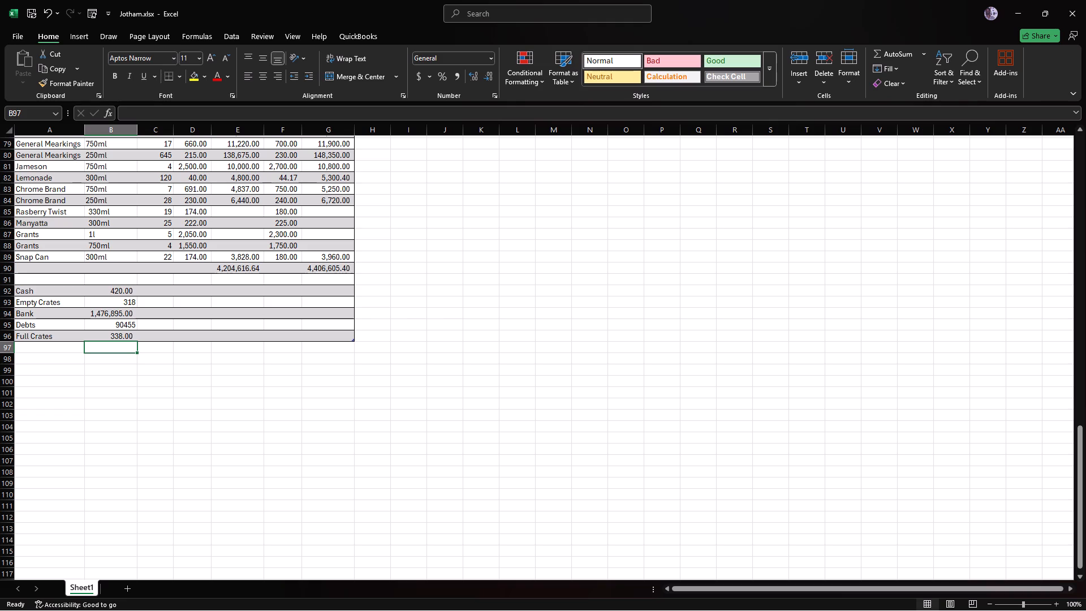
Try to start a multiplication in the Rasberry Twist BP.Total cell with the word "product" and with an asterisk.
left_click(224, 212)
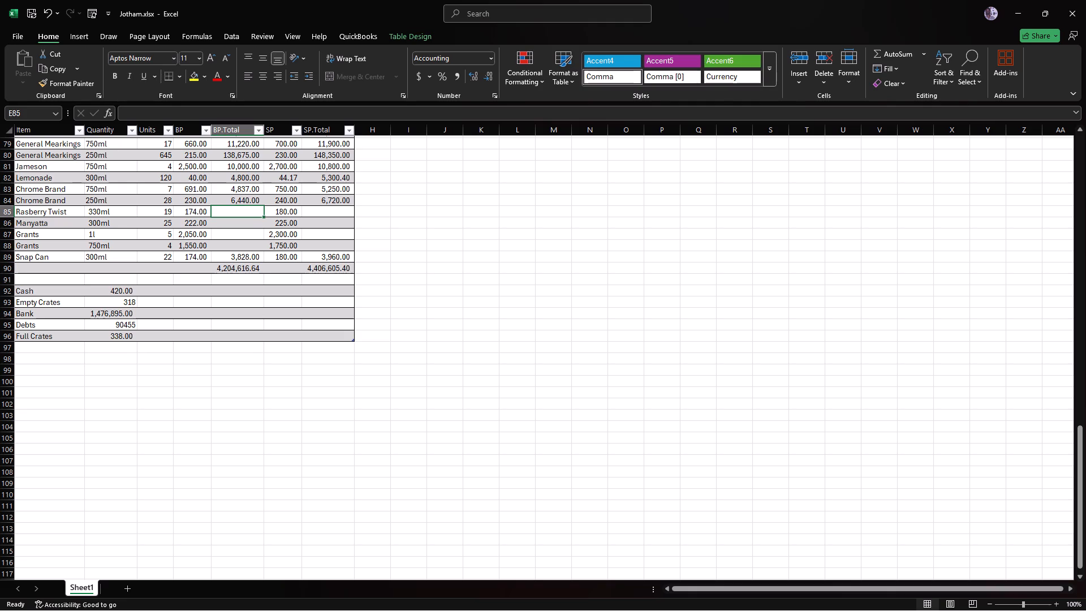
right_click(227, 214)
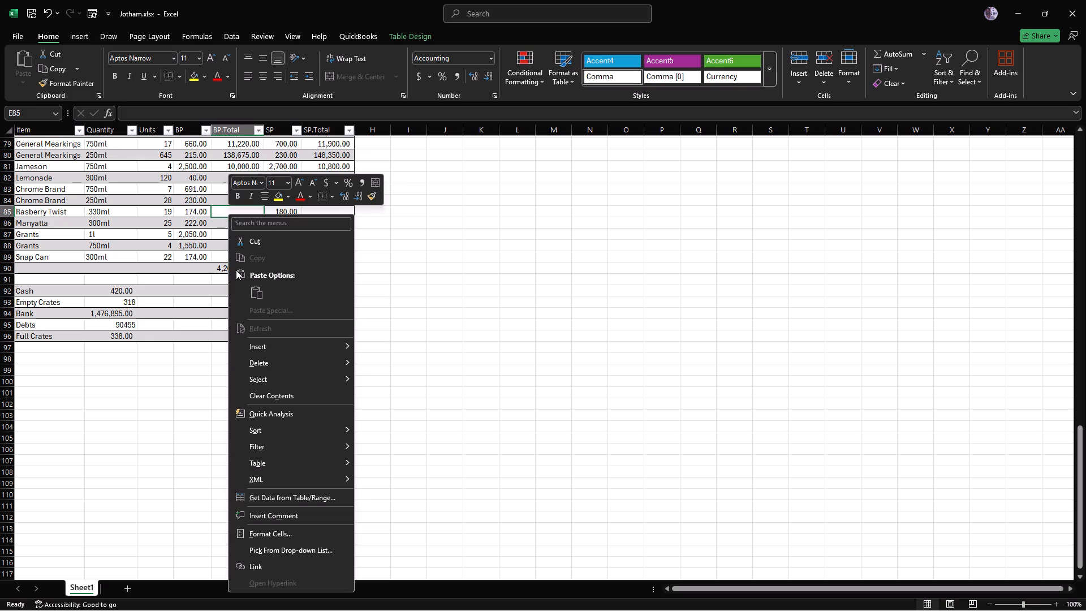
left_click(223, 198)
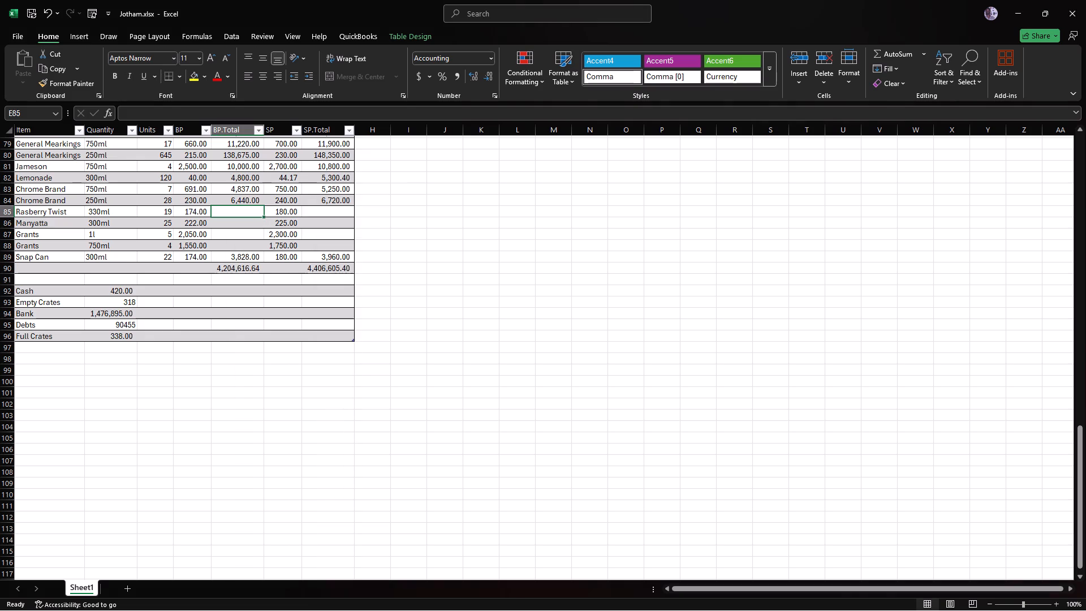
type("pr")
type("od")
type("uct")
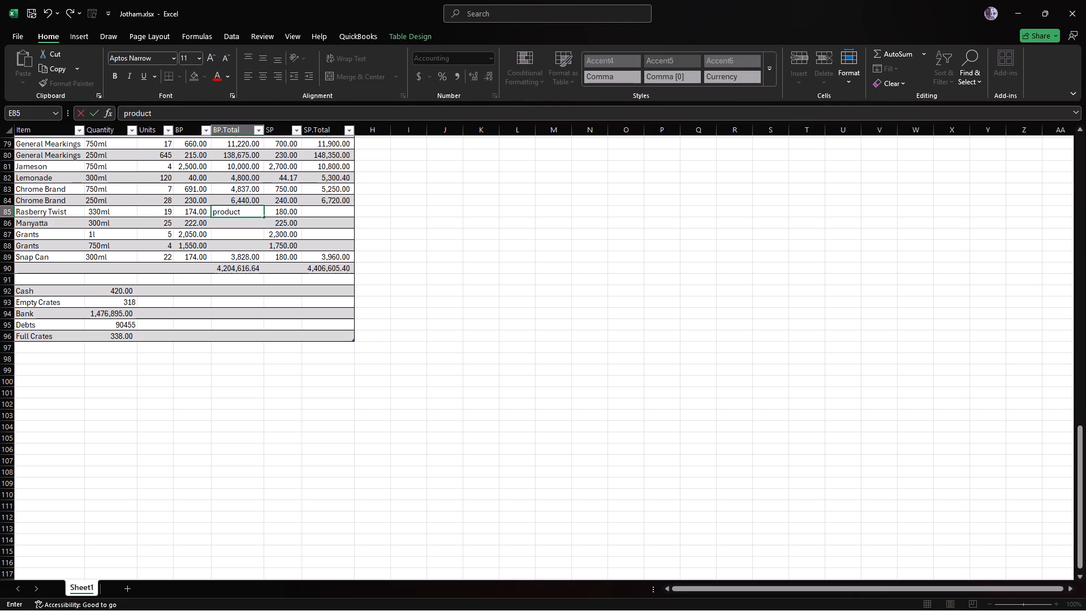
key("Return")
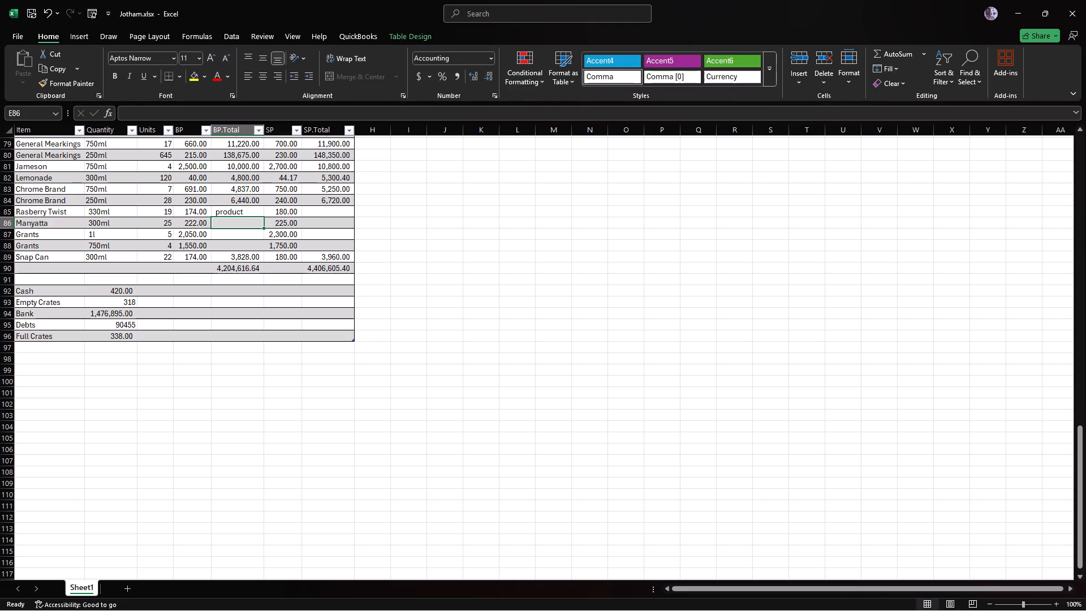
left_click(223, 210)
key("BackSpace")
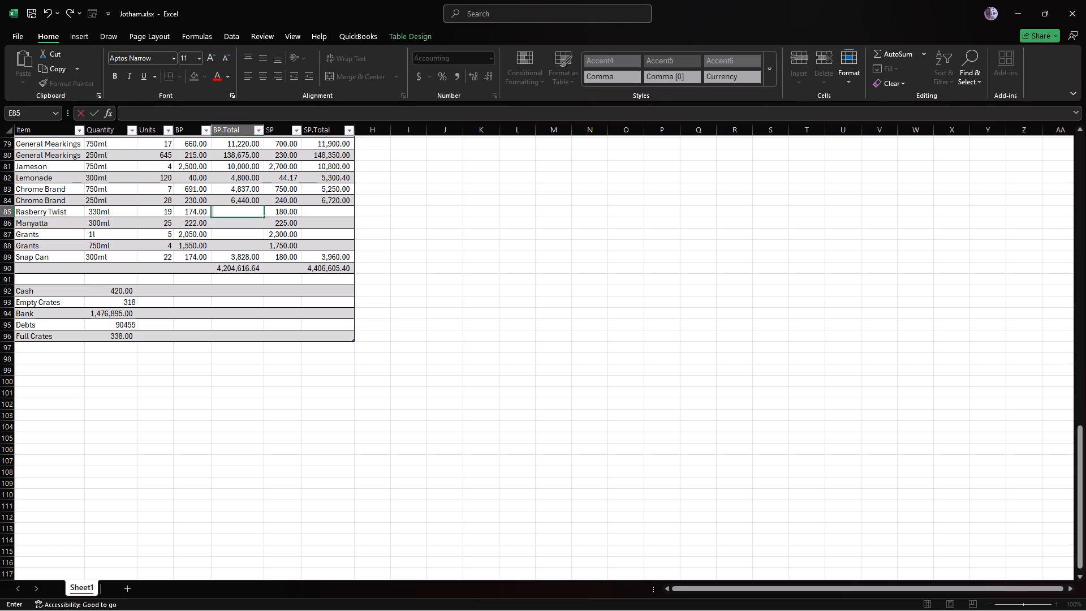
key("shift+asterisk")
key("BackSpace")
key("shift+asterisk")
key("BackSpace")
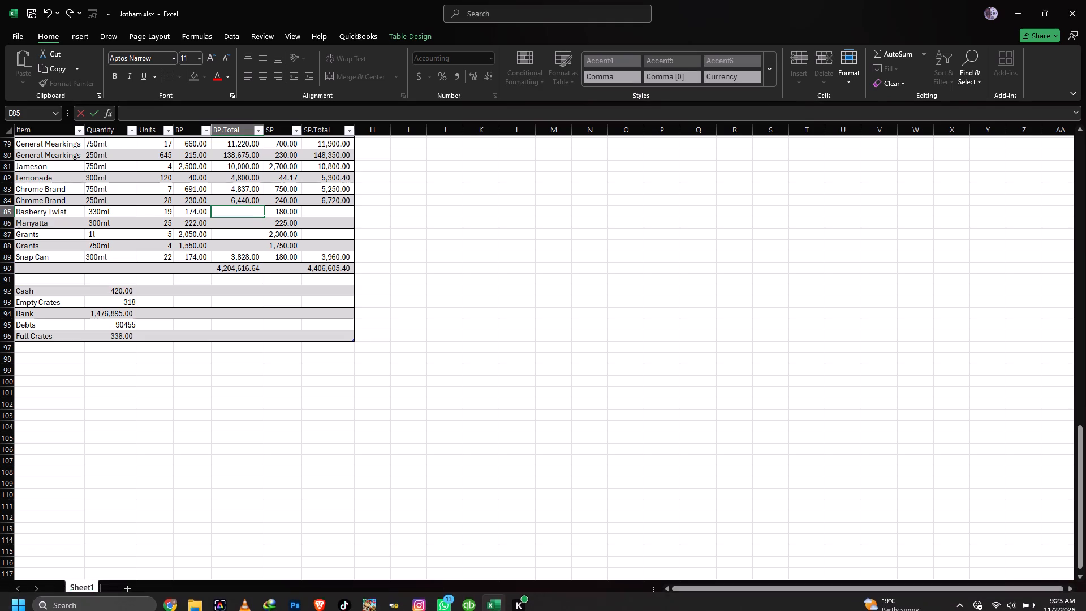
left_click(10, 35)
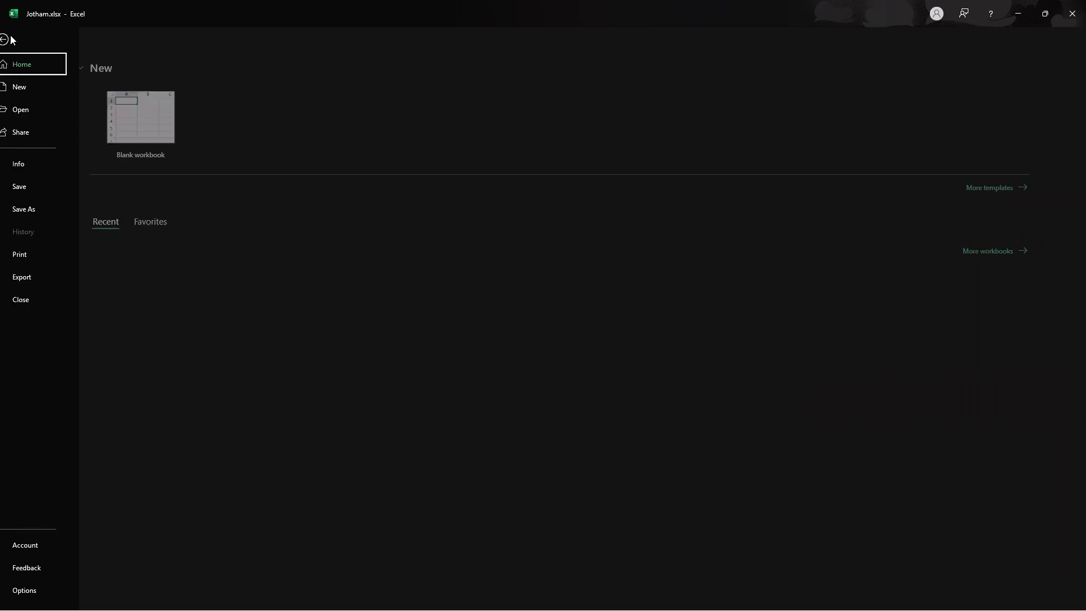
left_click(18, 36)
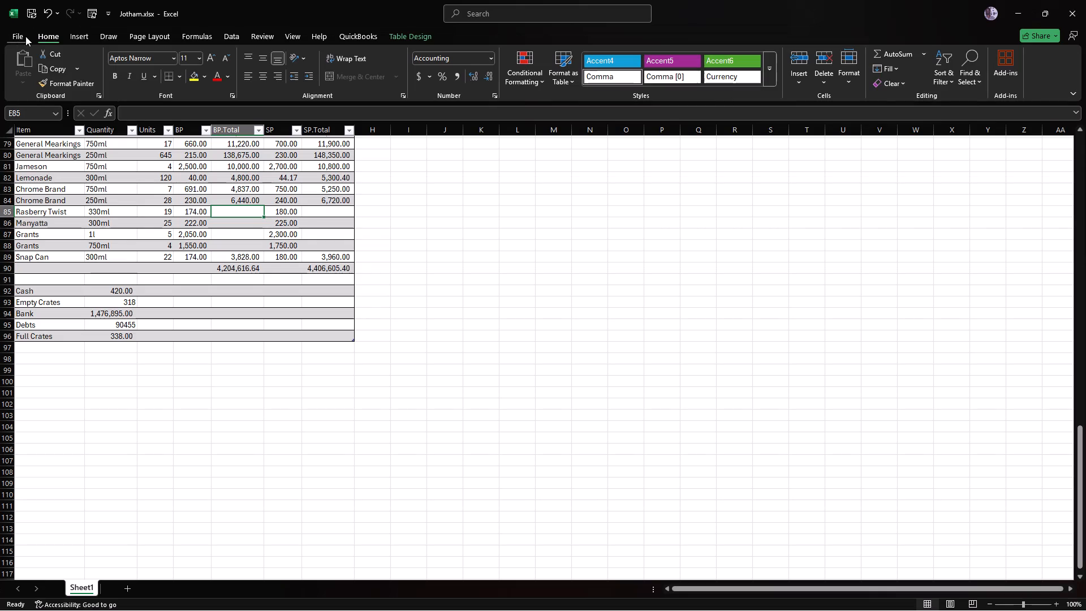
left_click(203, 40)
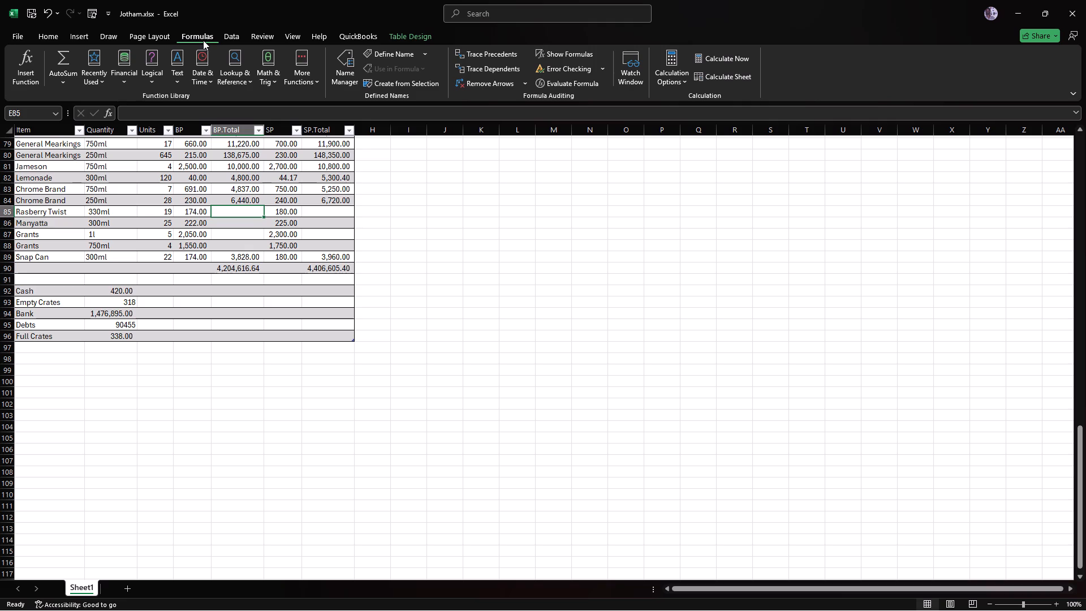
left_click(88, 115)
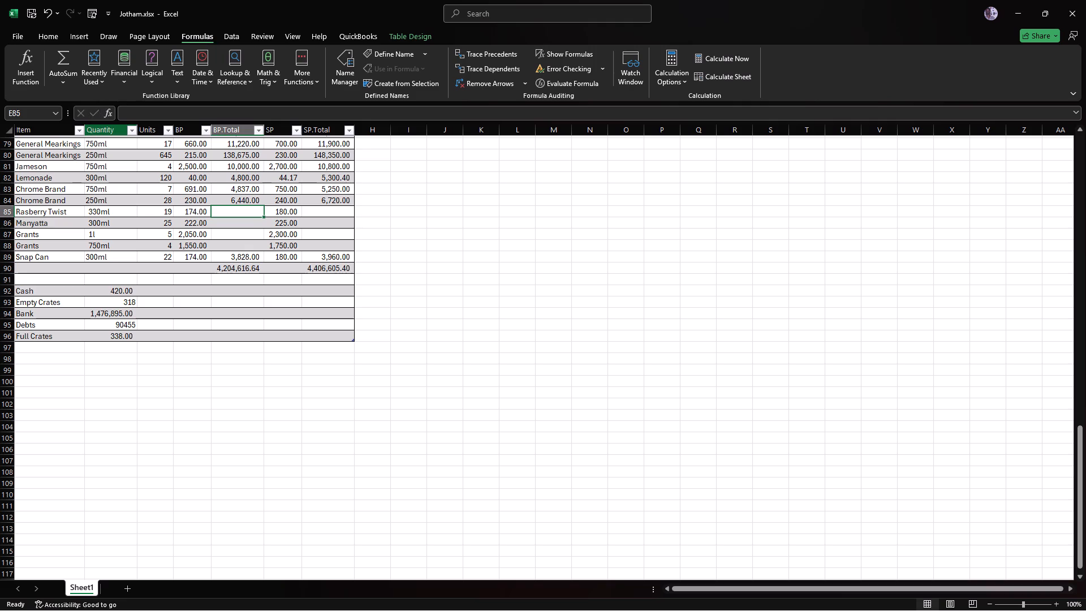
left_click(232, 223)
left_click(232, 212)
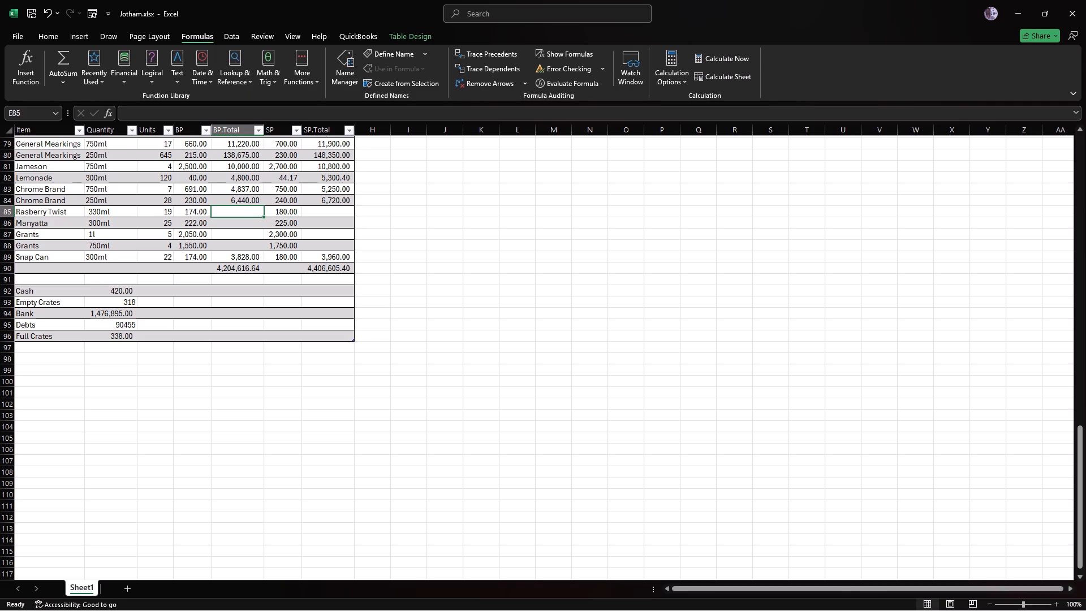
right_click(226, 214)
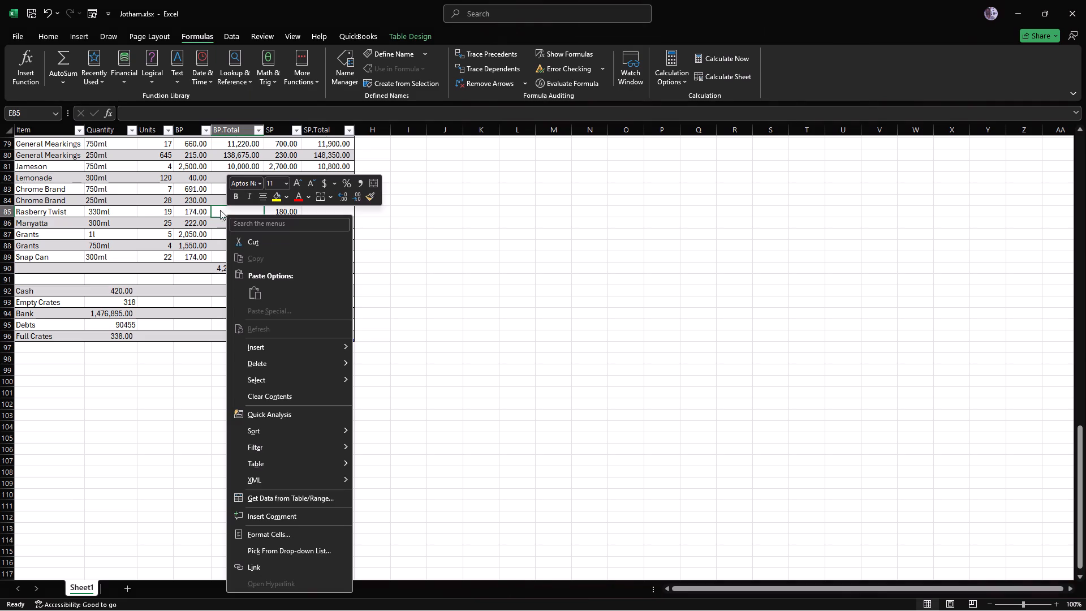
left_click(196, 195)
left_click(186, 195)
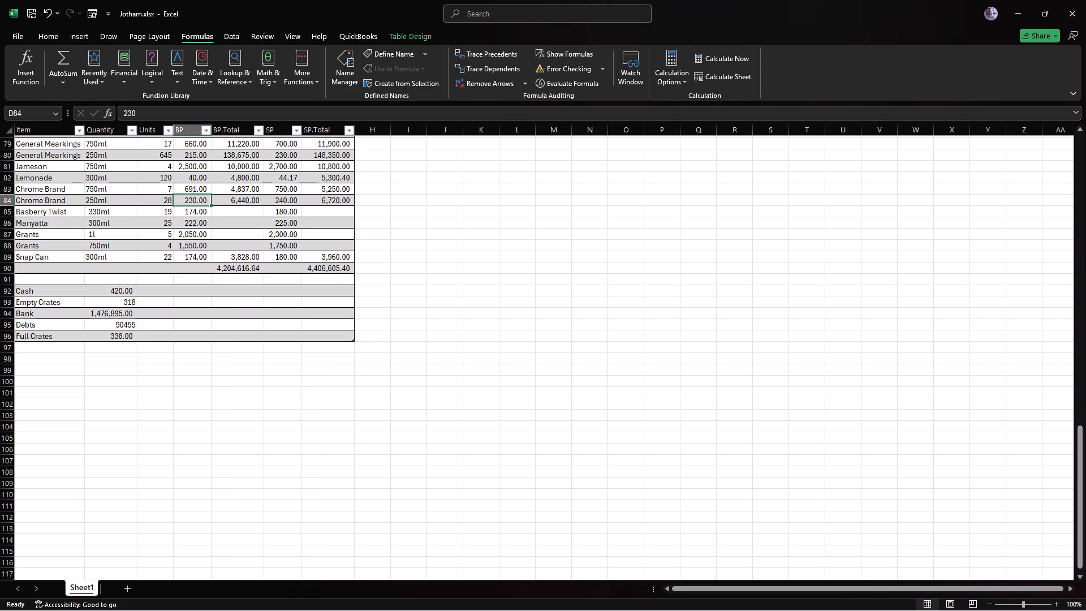
Try to enter the formula =product in the Rasberry Twist 330ml BP.Total cell, using the Chrome Brand 250ml total above as reference.
left_click(236, 204)
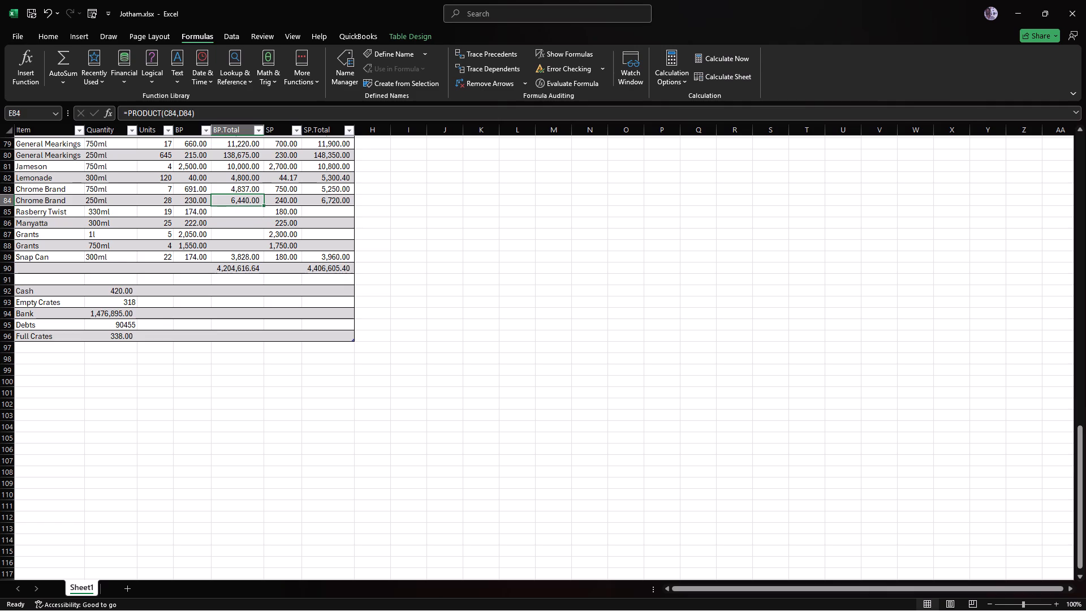
left_click(231, 213)
key("equal")
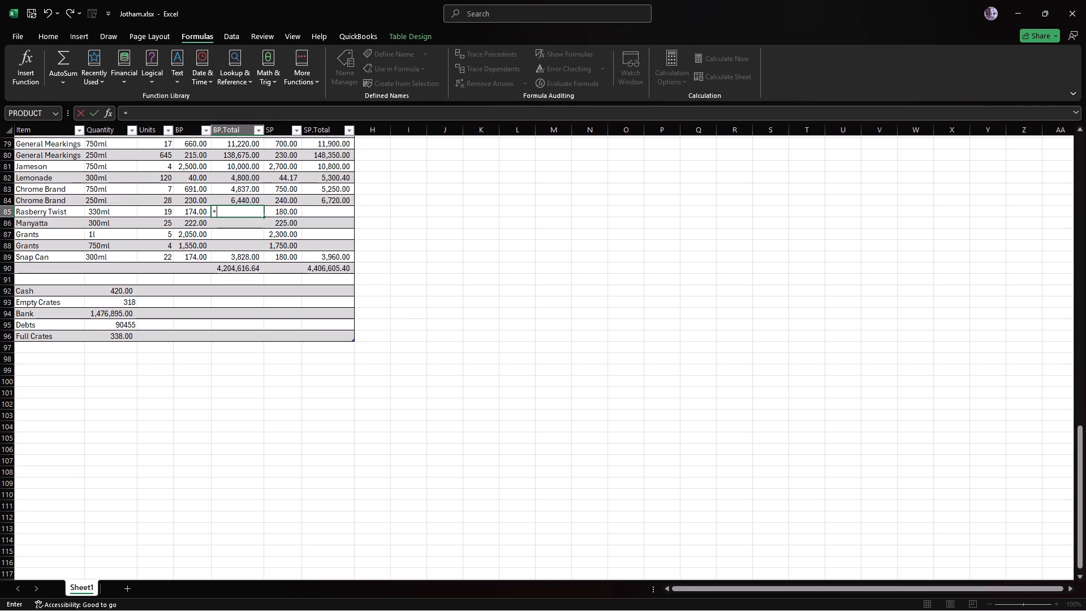
key("BackSpace")
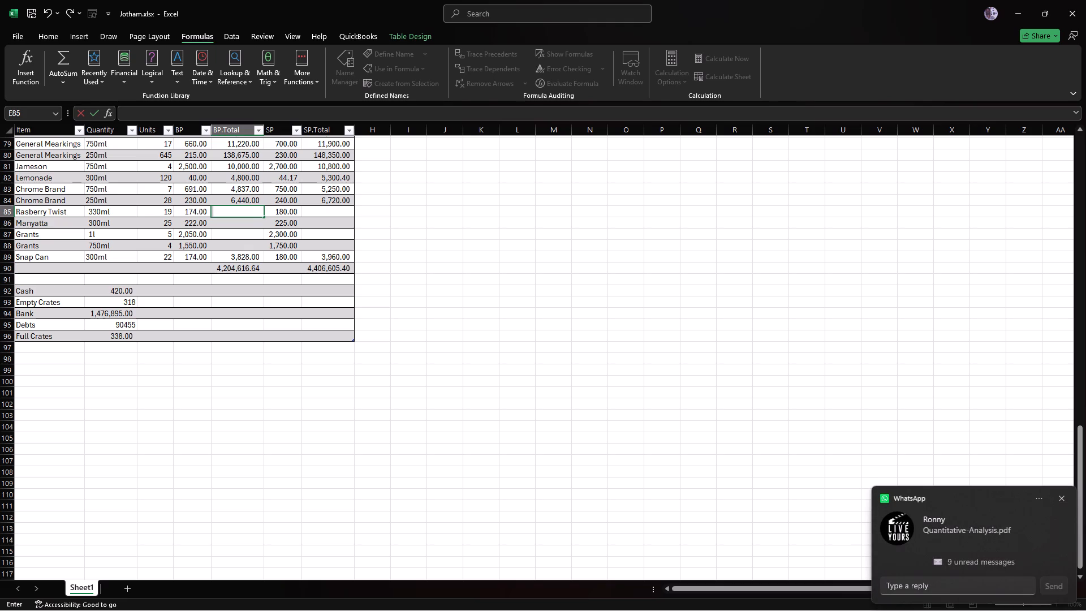
key("equal")
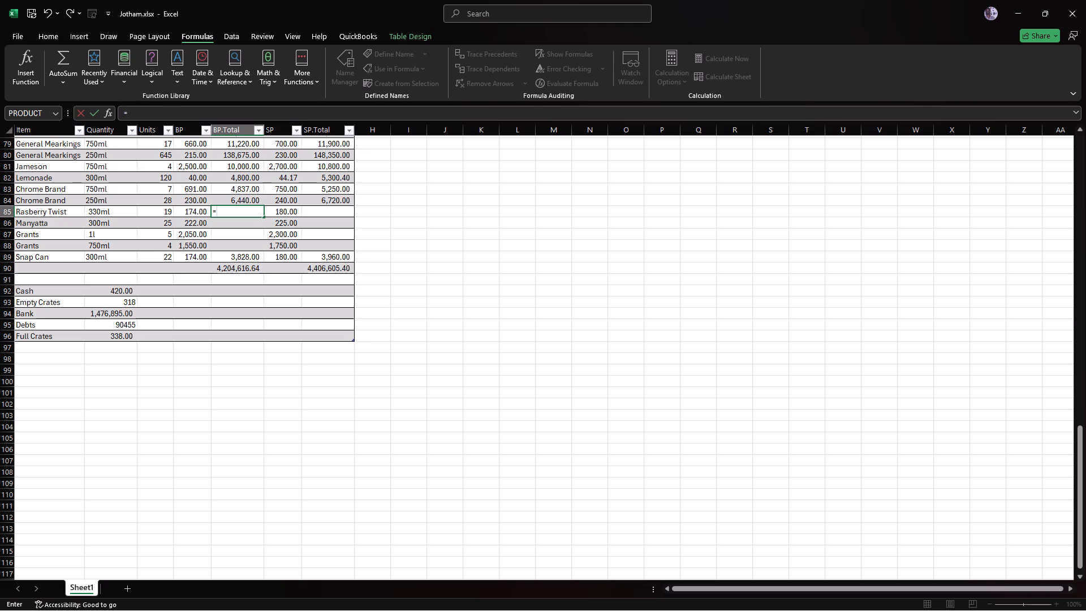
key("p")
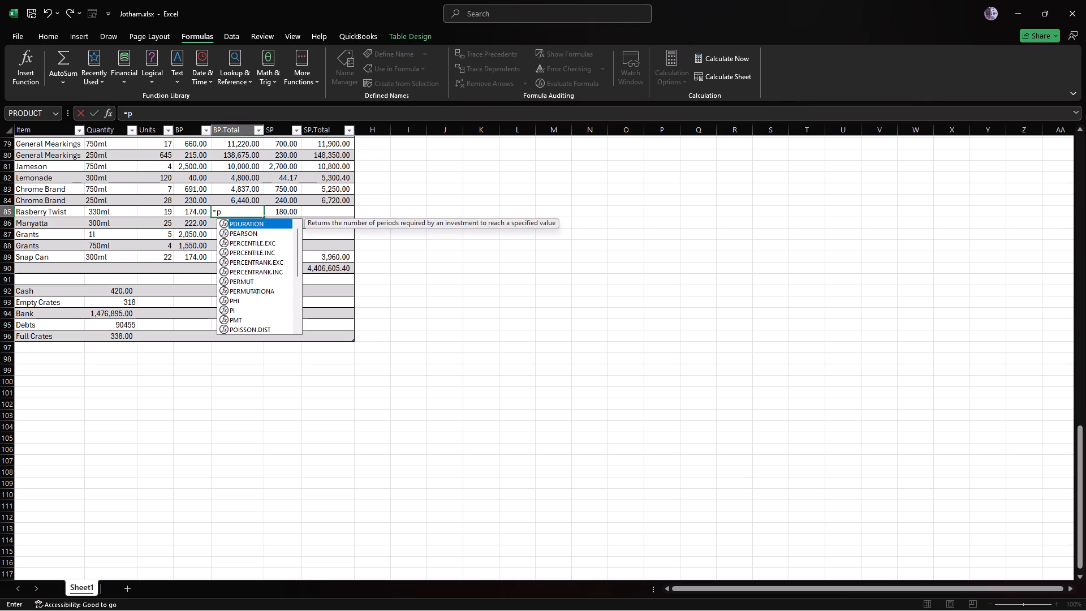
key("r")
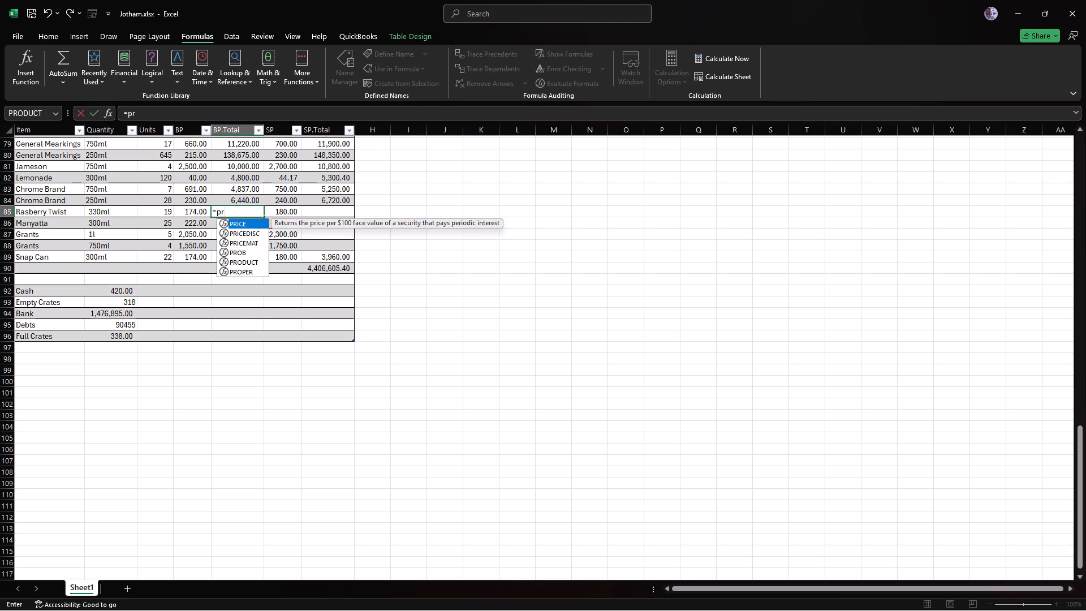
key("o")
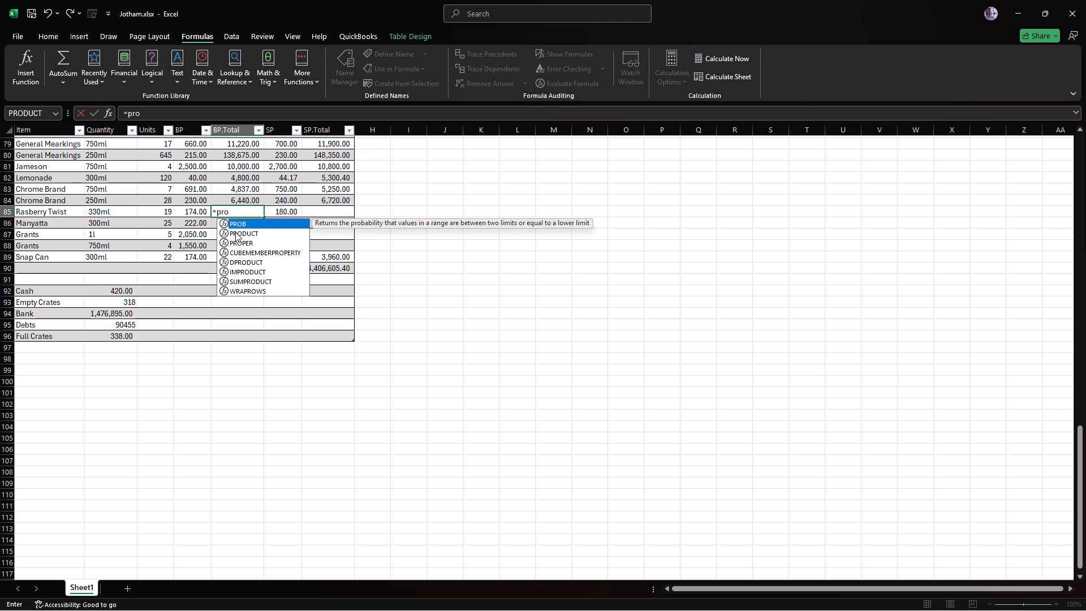
left_click(236, 232)
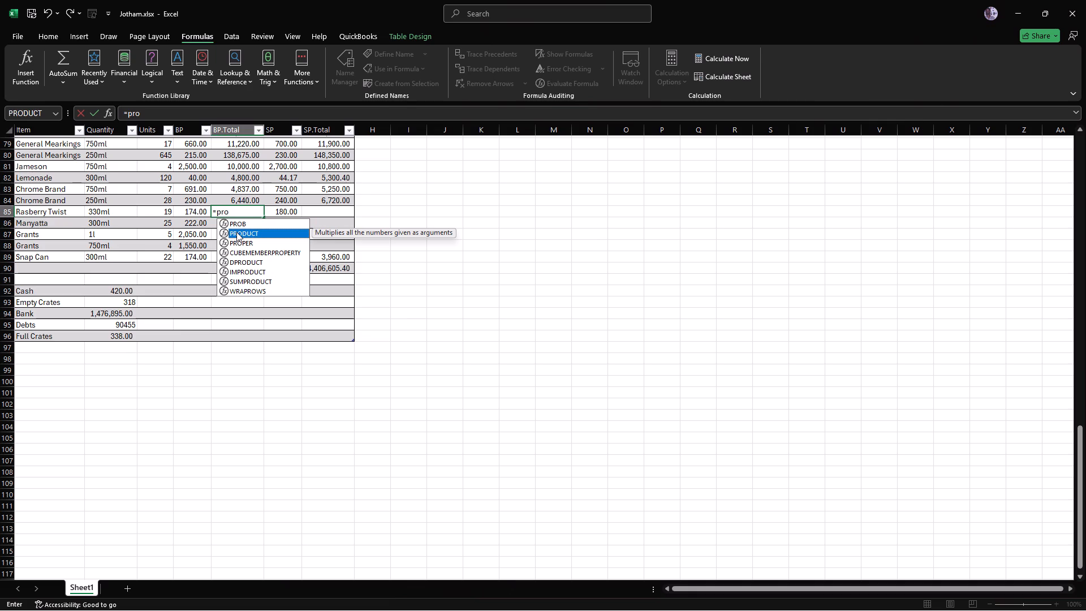
left_click(236, 232)
left_click(239, 234)
left_click(236, 208)
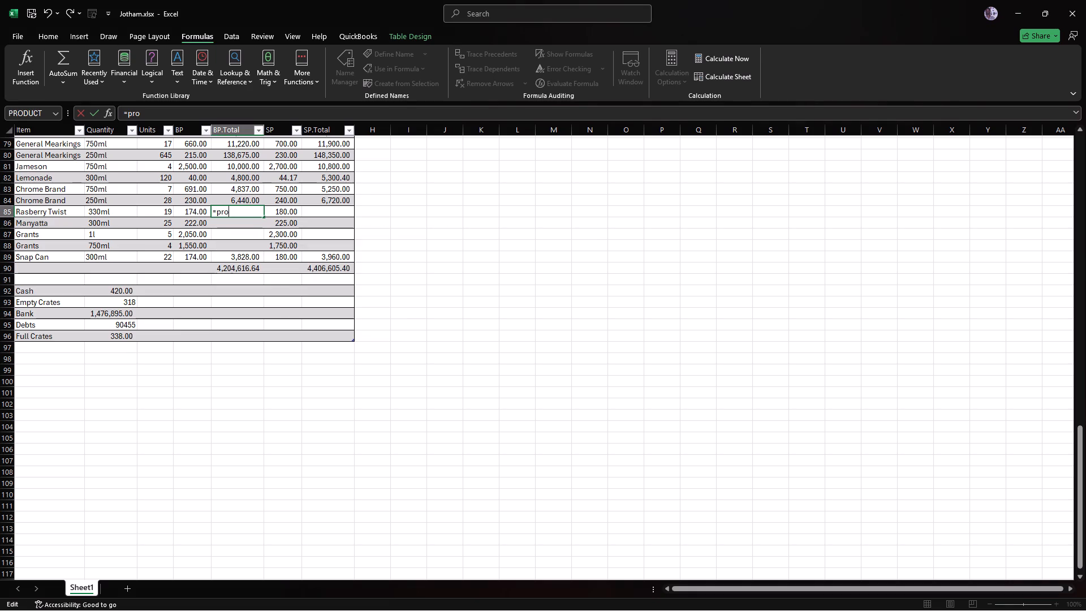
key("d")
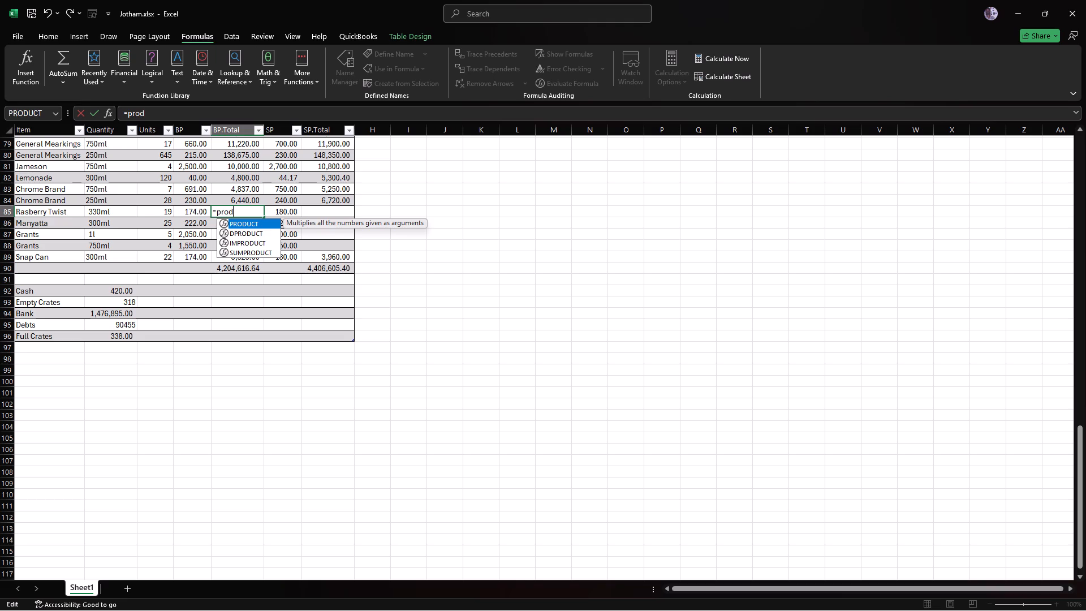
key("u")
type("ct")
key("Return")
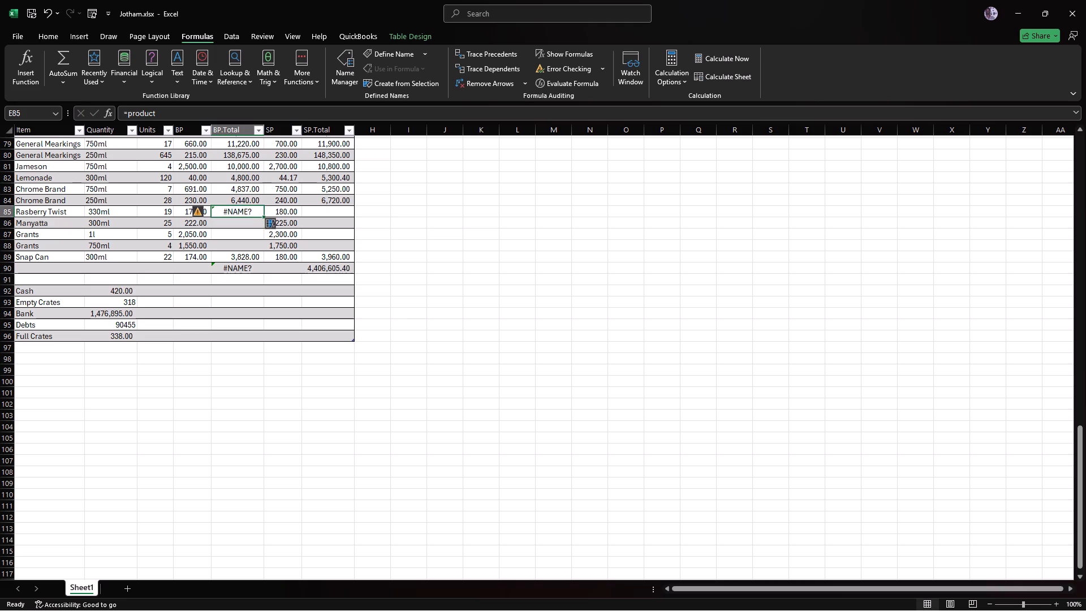
Complete the Rasberry Twist BP.Total formula as =product(C85:D85) to multiply its units by its BP.
left_click(167, 111)
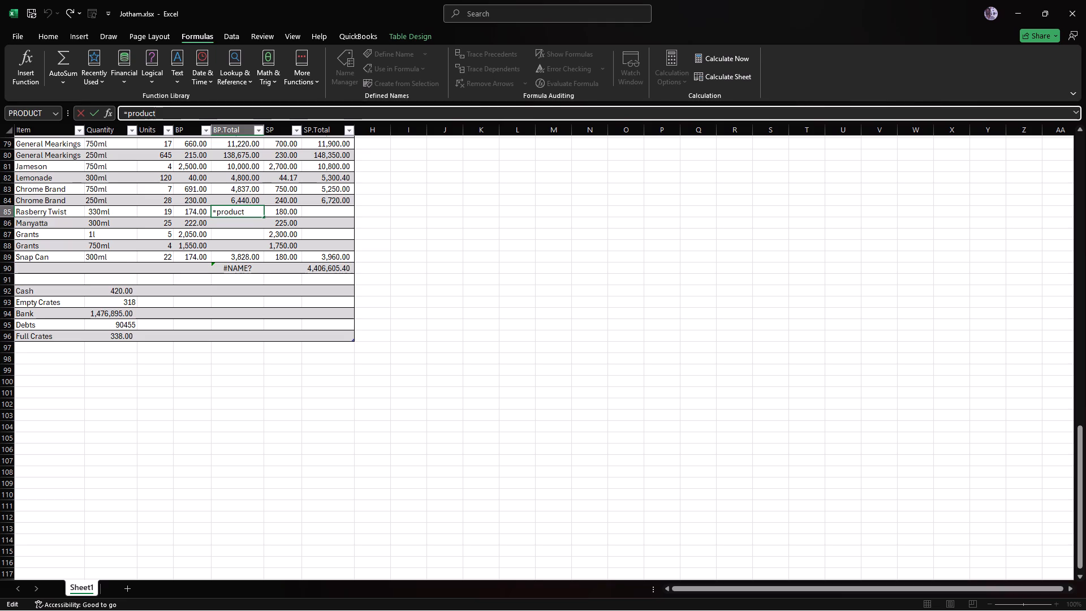
key("shift+parenleft")
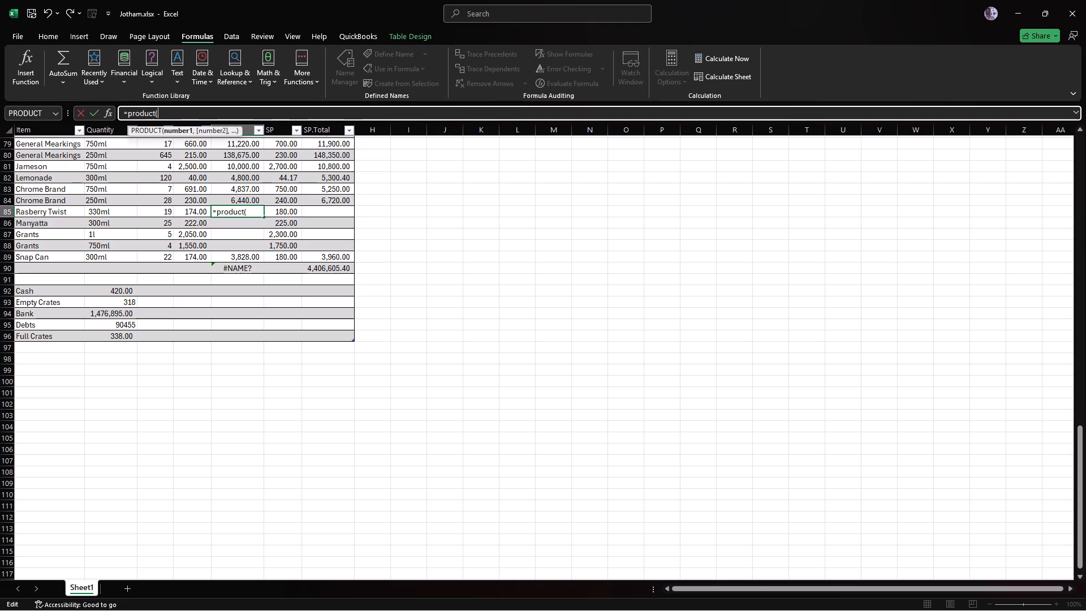
type("C8")
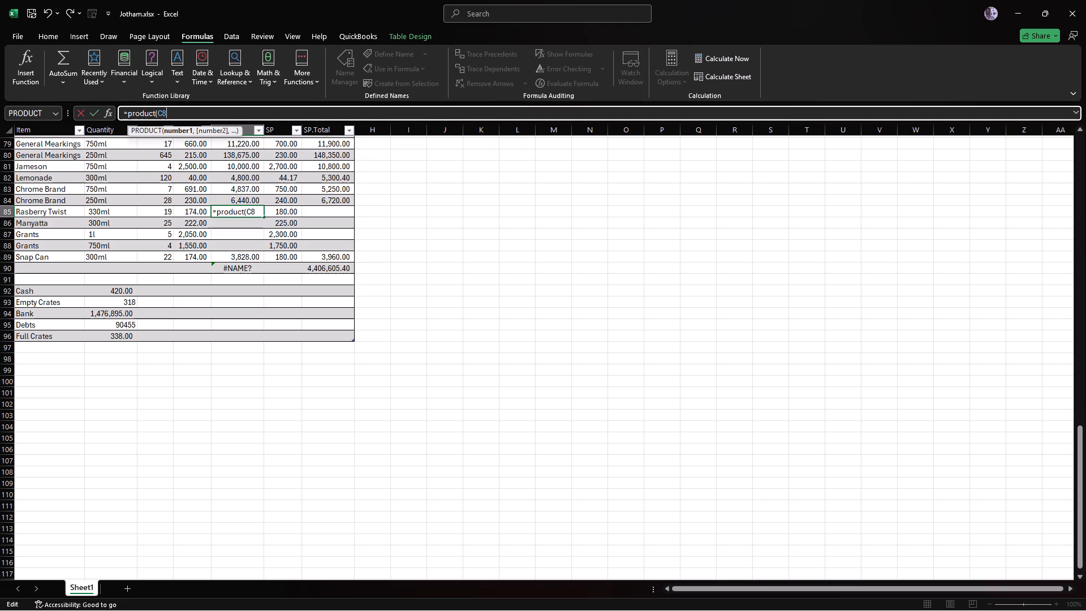
key("5")
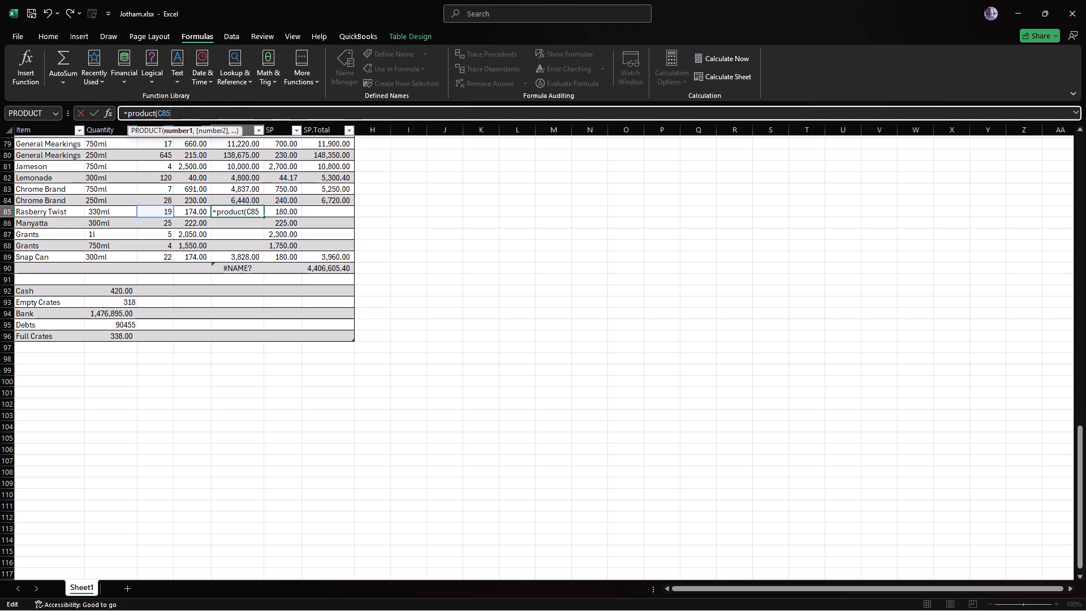
key("shift+colon")
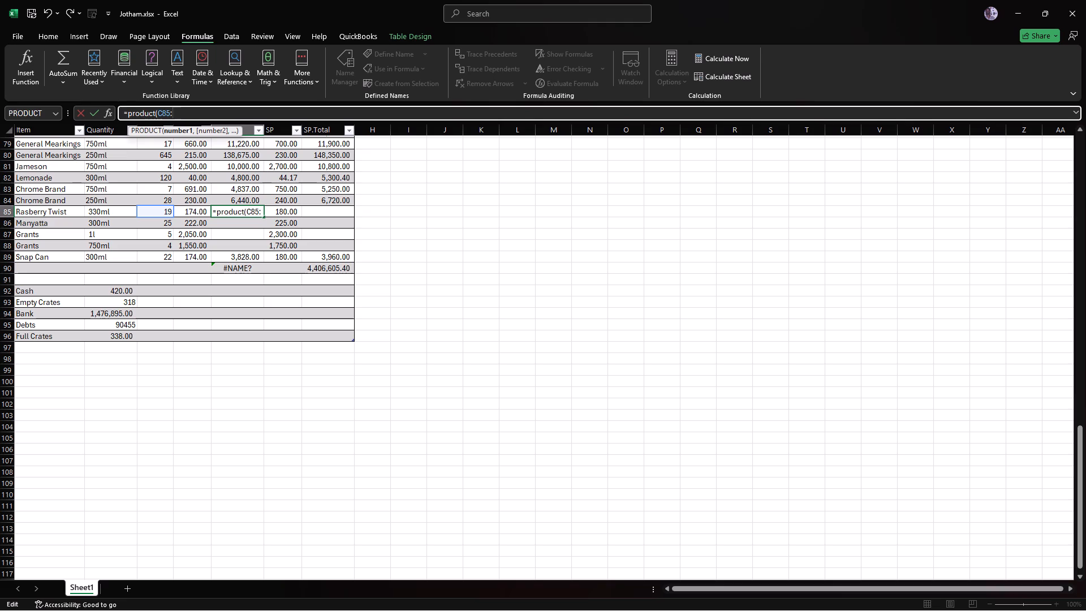
key("shift+d")
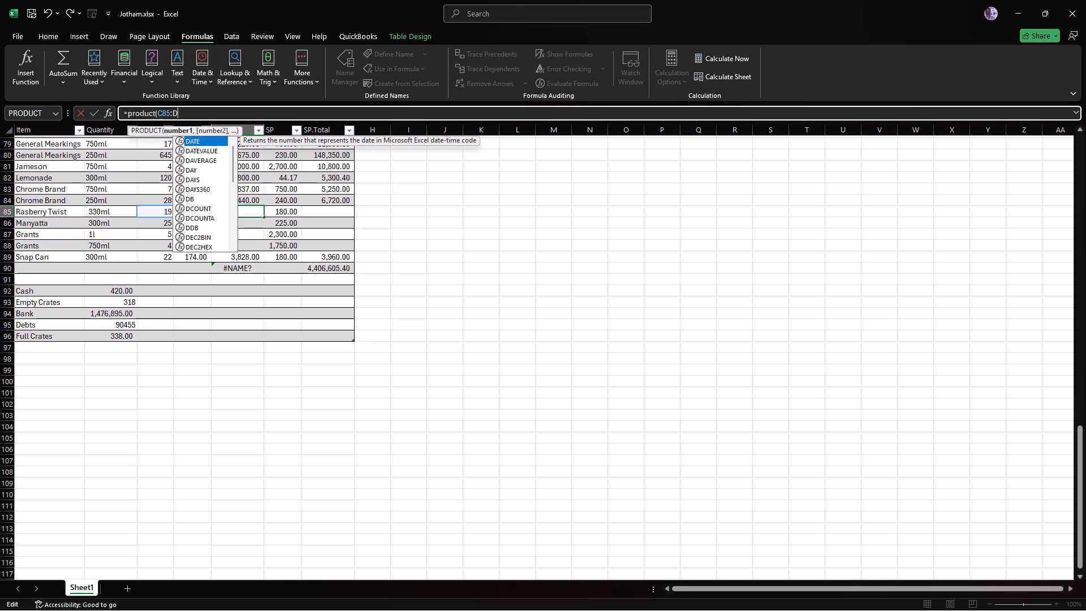
key("8")
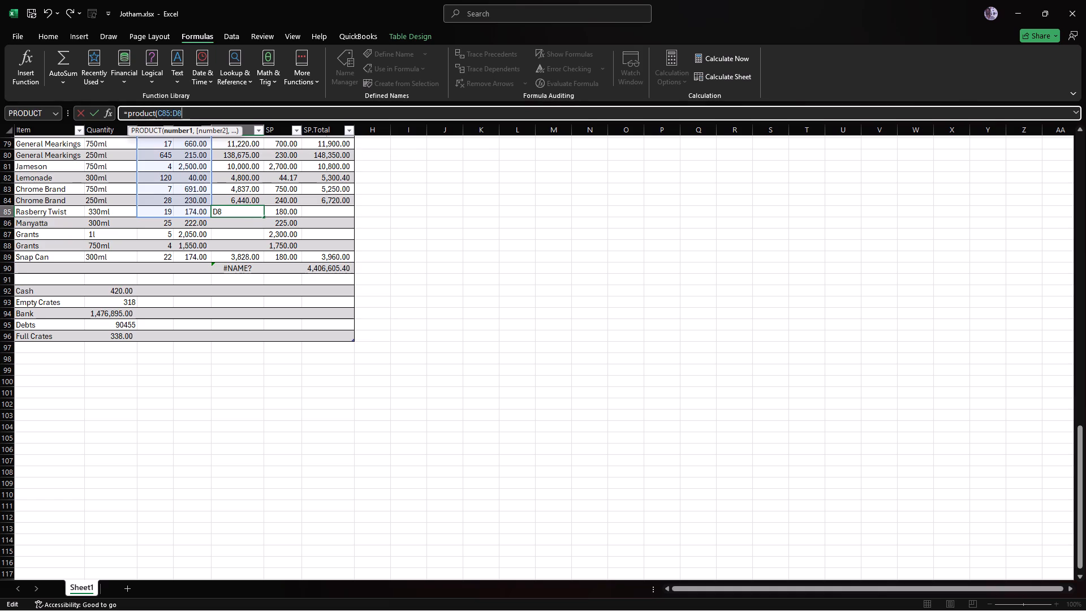
key("5")
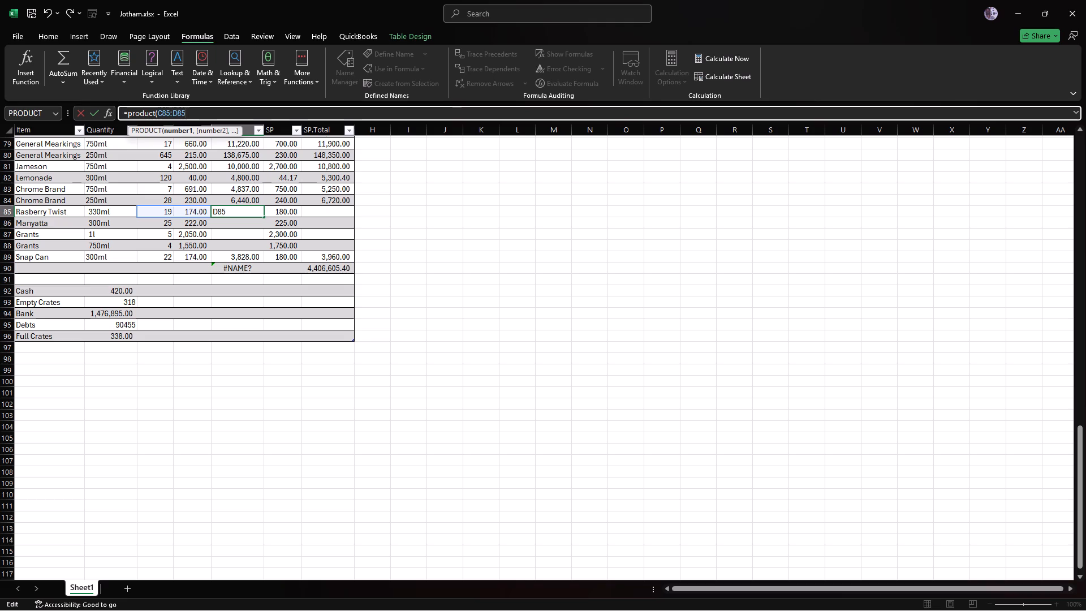
key("shift+parenright")
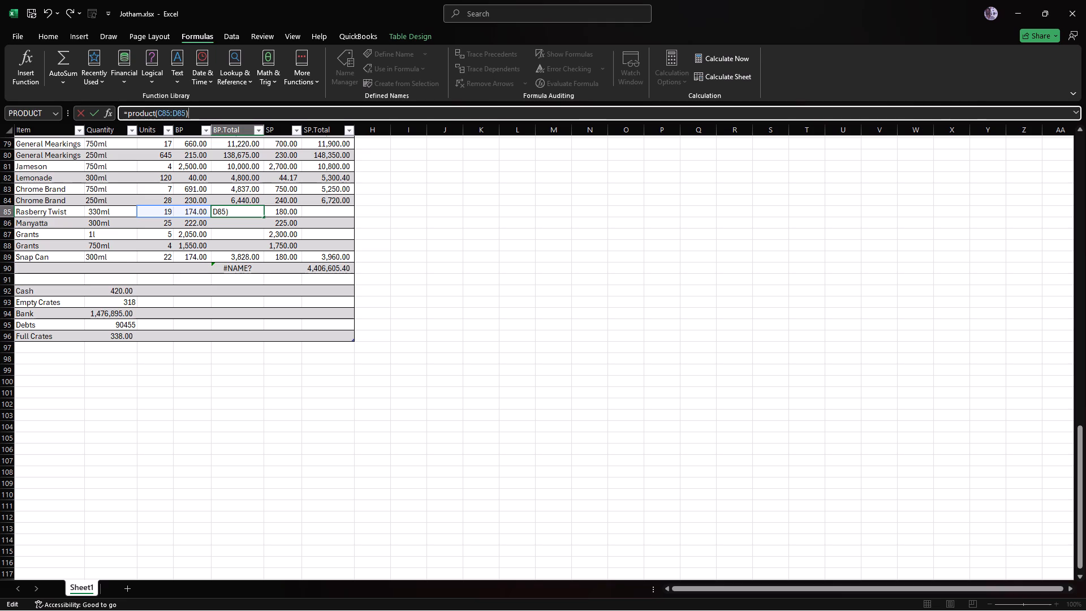
key("Return")
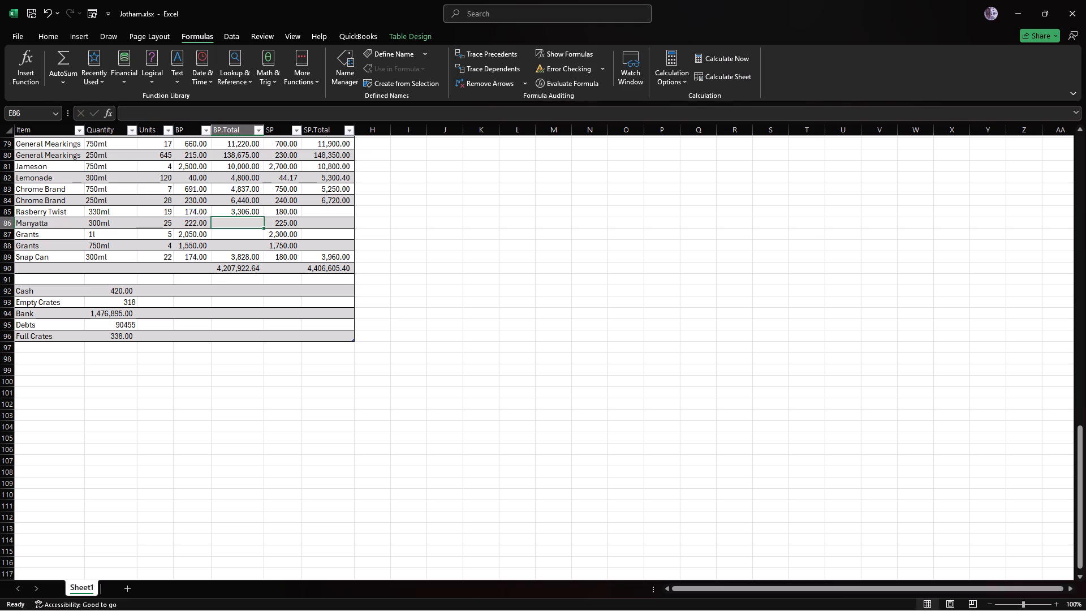
Set the Bank amount in the summary below the stock table to 1244316.
left_click(324, 211)
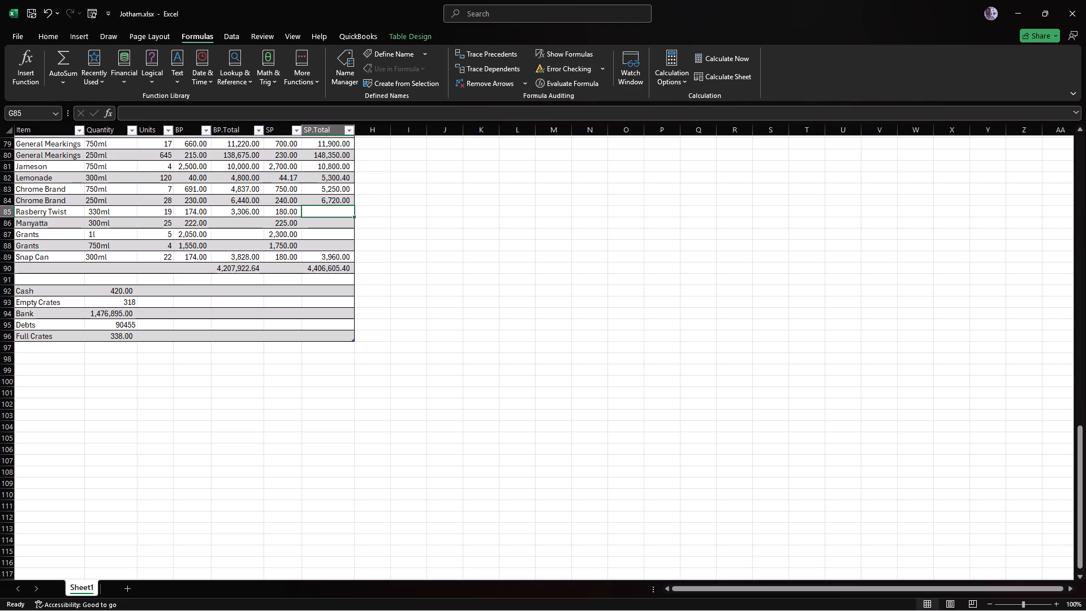
scroll(320, 200, "up", 2)
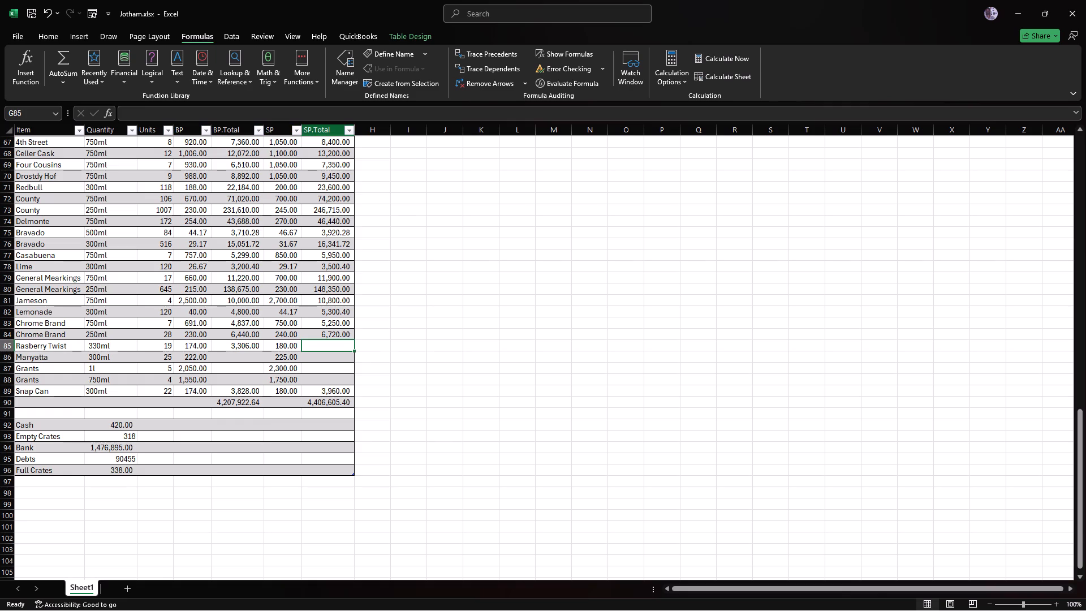
left_click(113, 449)
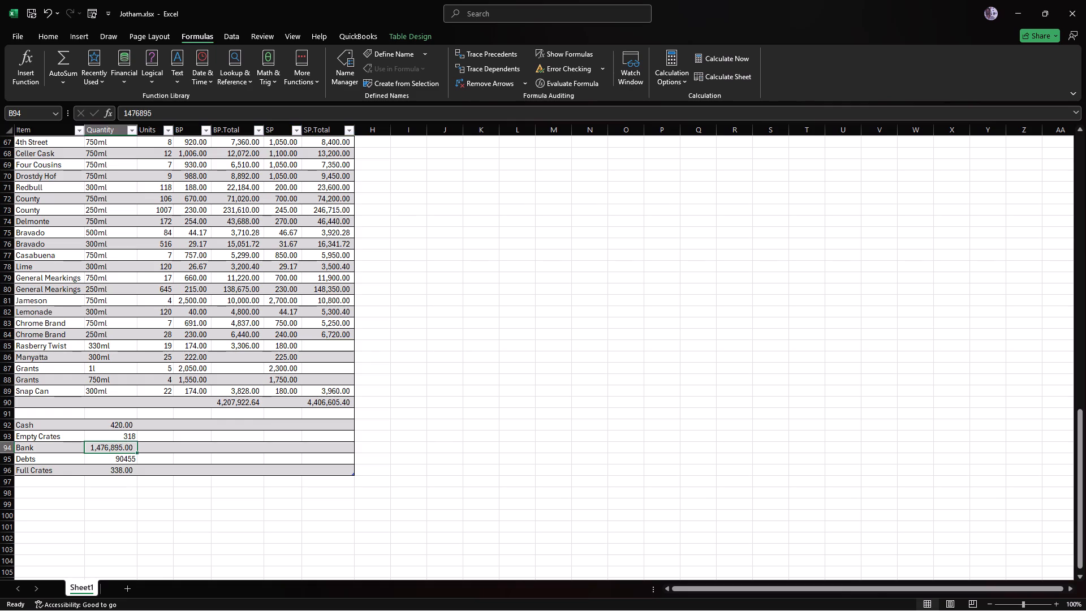
key("1")
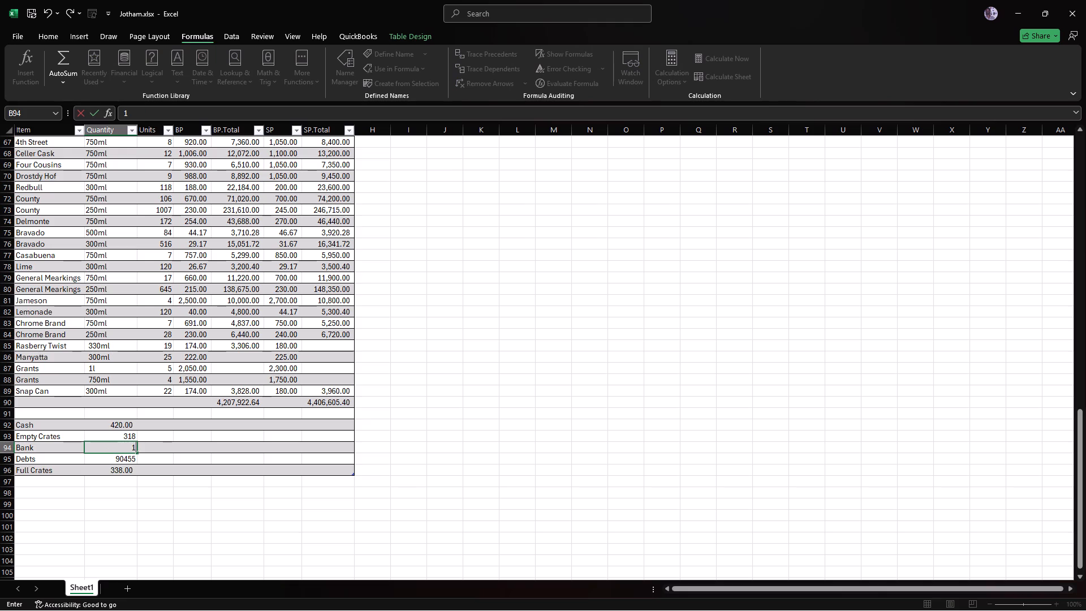
key("2")
type("44")
key("3")
type("16")
key("Return")
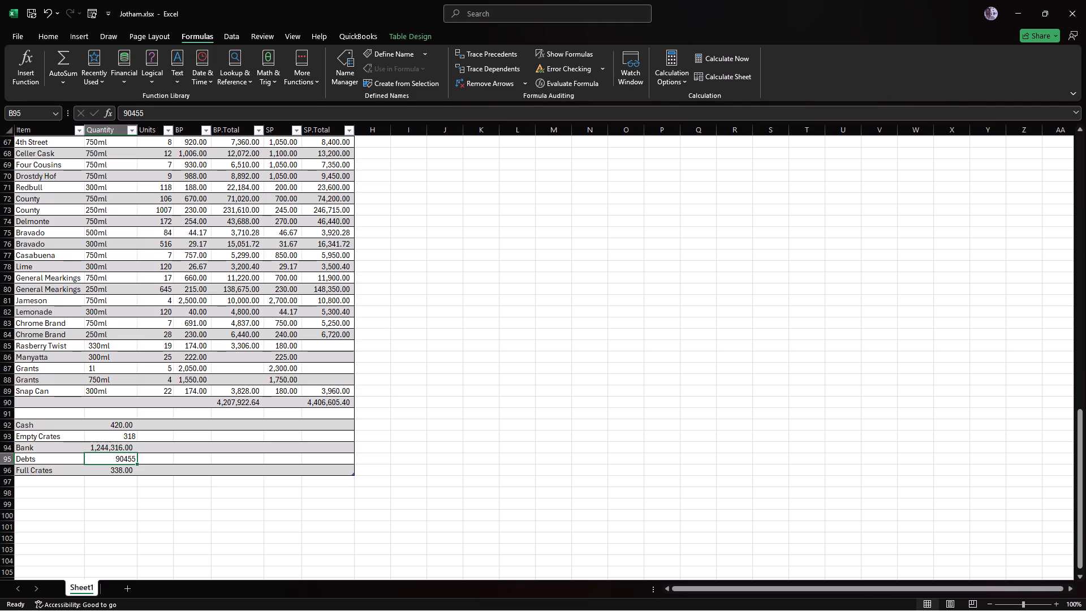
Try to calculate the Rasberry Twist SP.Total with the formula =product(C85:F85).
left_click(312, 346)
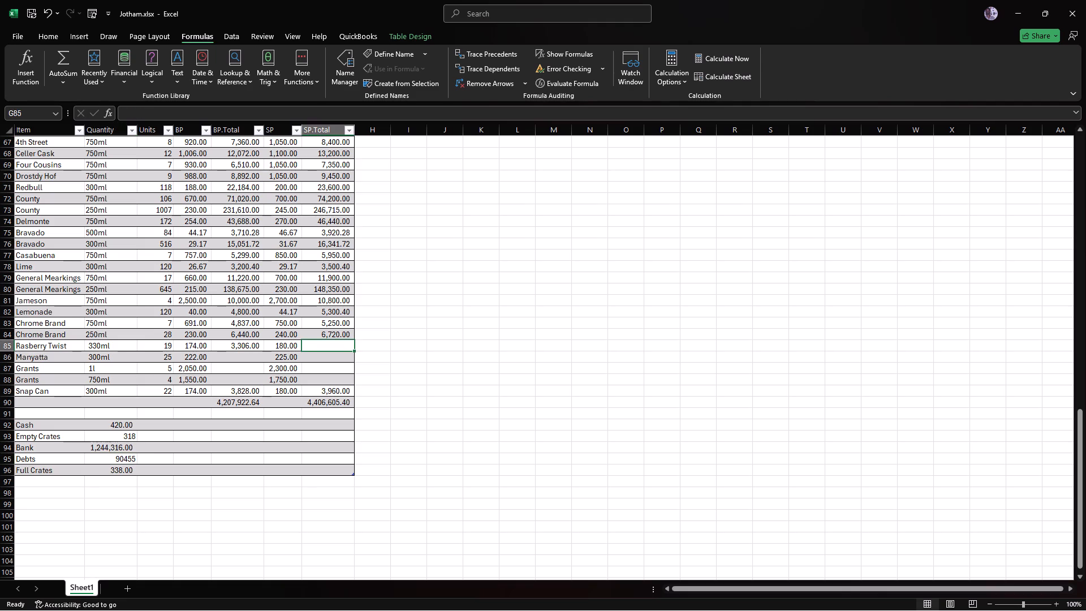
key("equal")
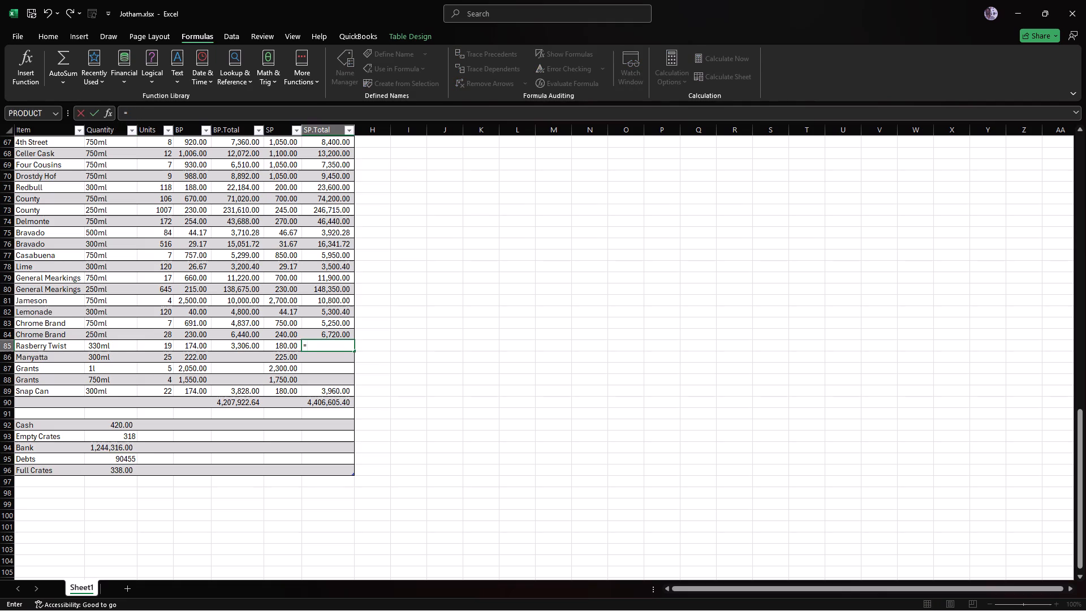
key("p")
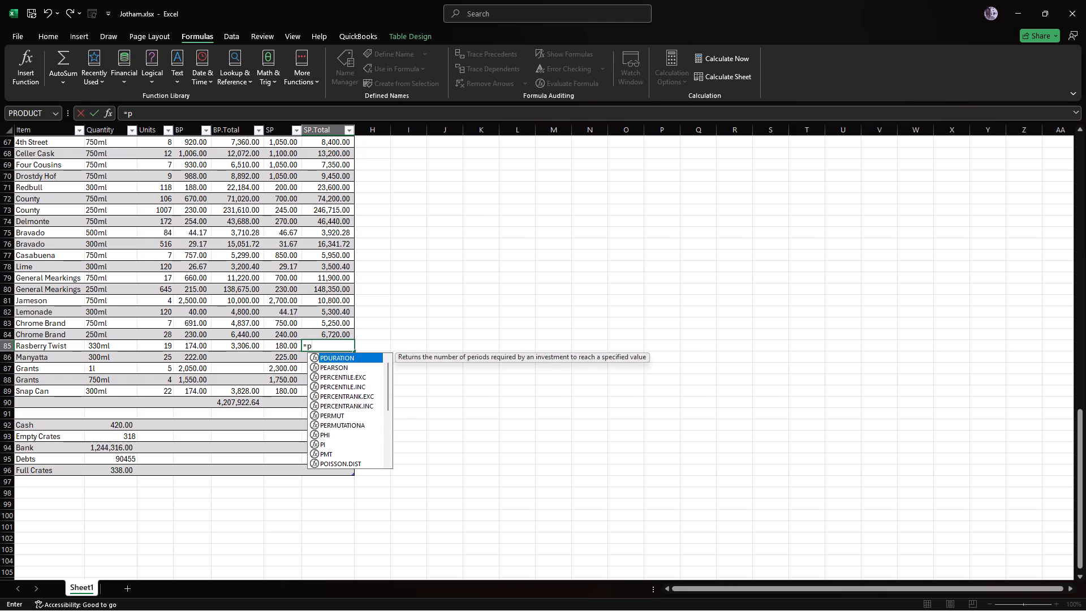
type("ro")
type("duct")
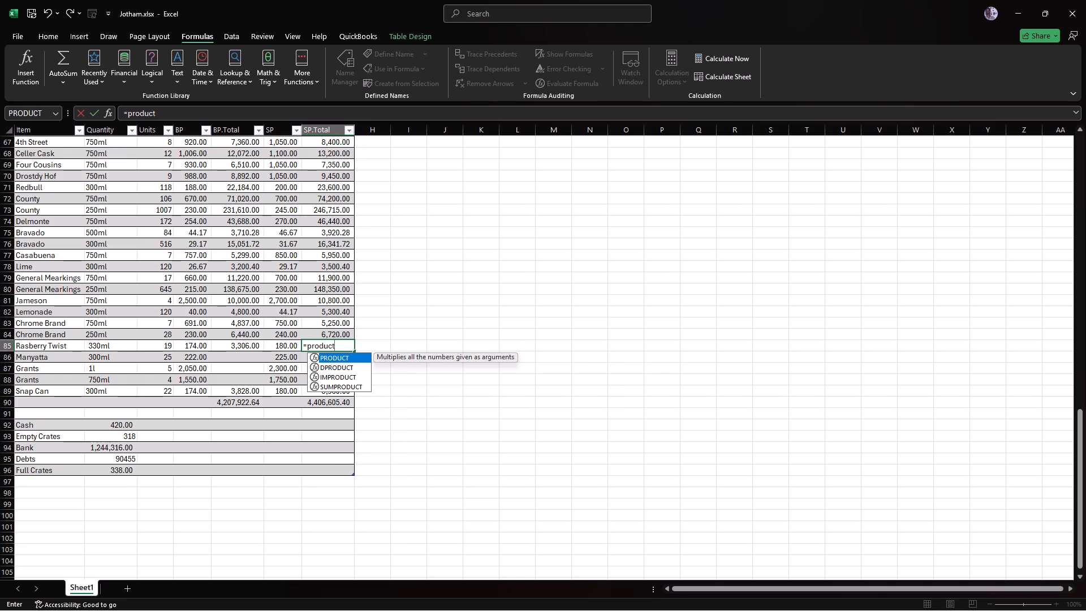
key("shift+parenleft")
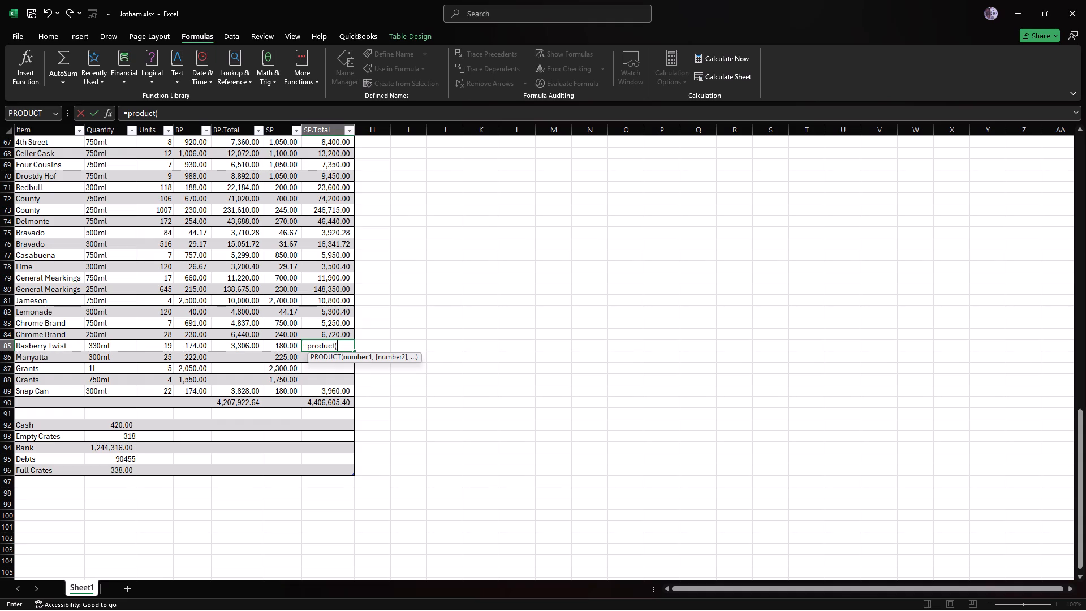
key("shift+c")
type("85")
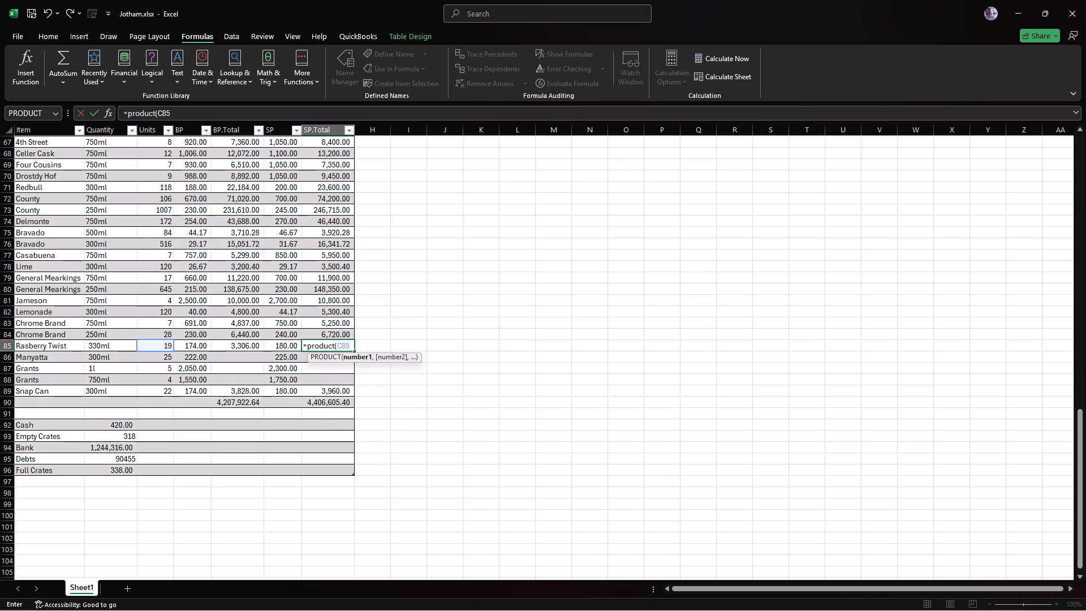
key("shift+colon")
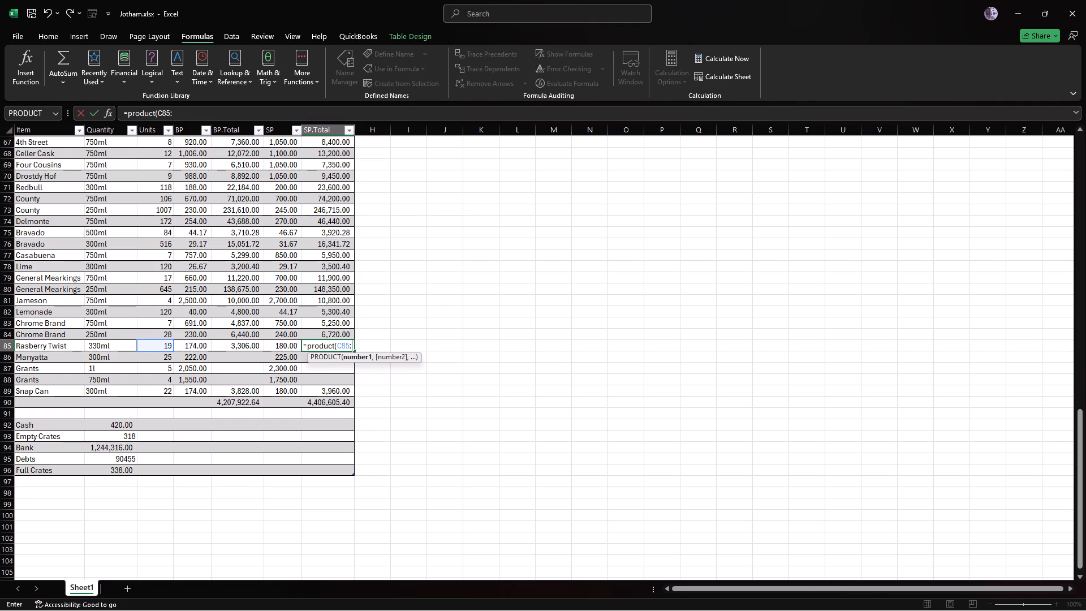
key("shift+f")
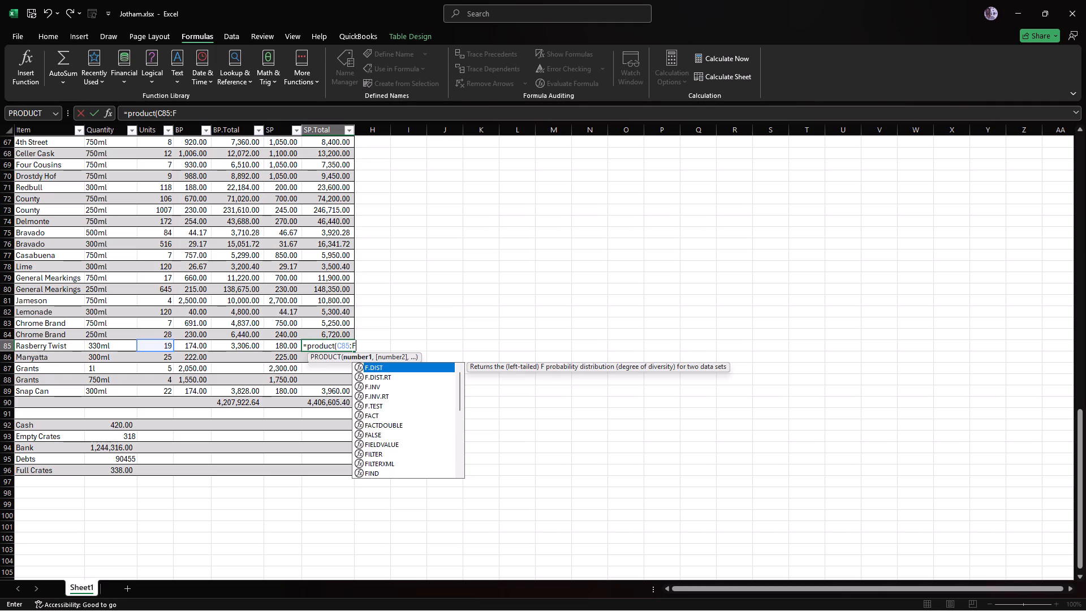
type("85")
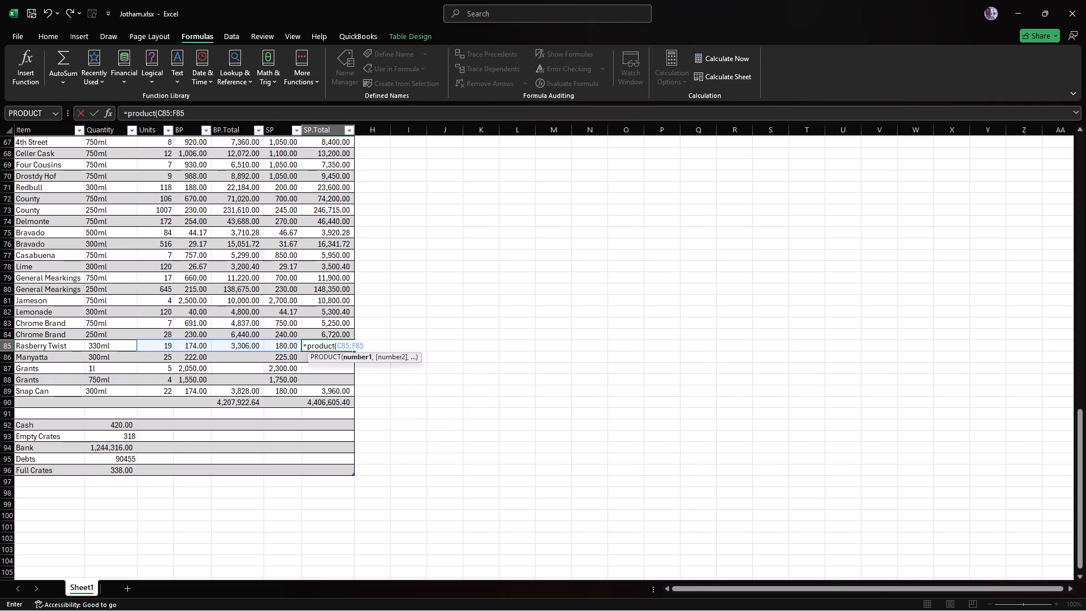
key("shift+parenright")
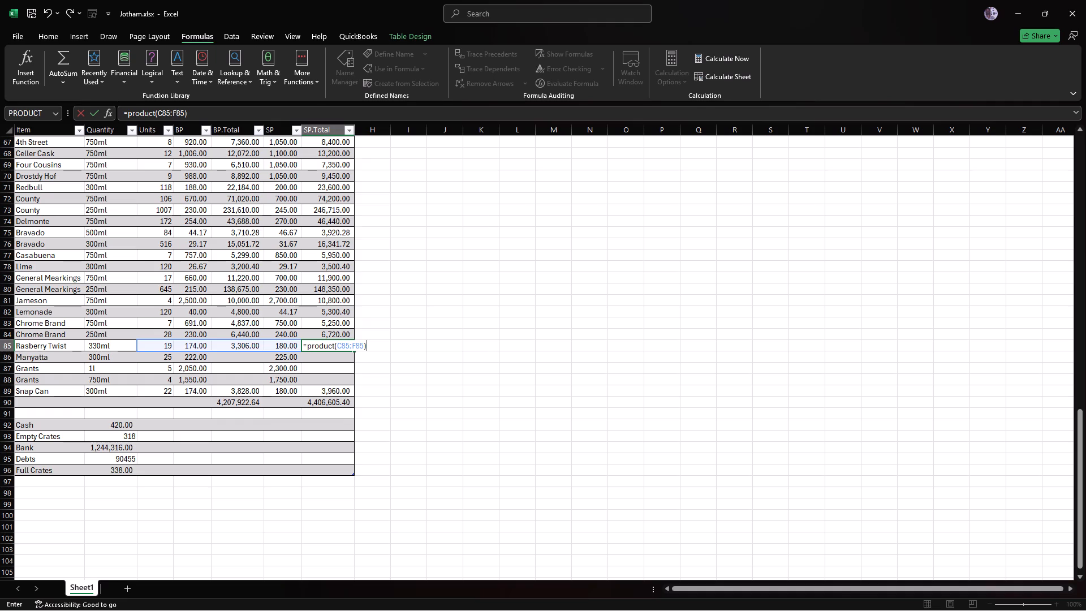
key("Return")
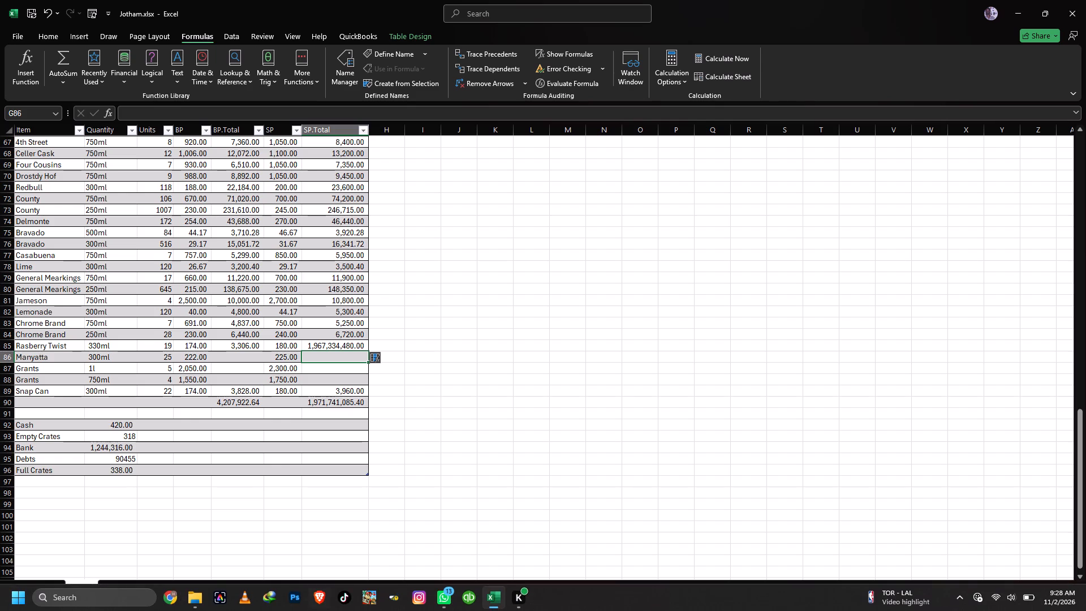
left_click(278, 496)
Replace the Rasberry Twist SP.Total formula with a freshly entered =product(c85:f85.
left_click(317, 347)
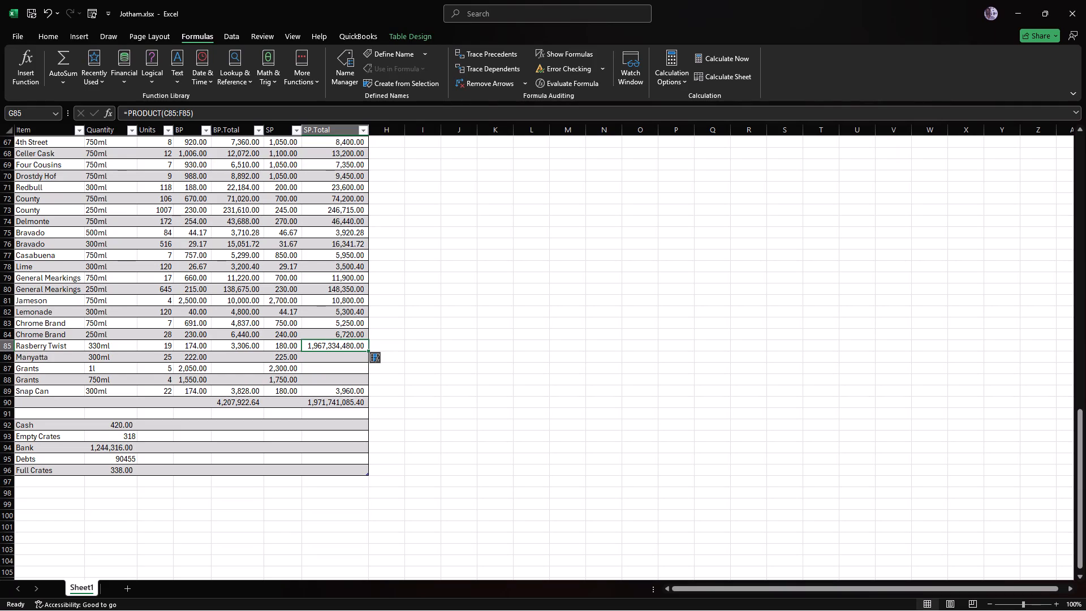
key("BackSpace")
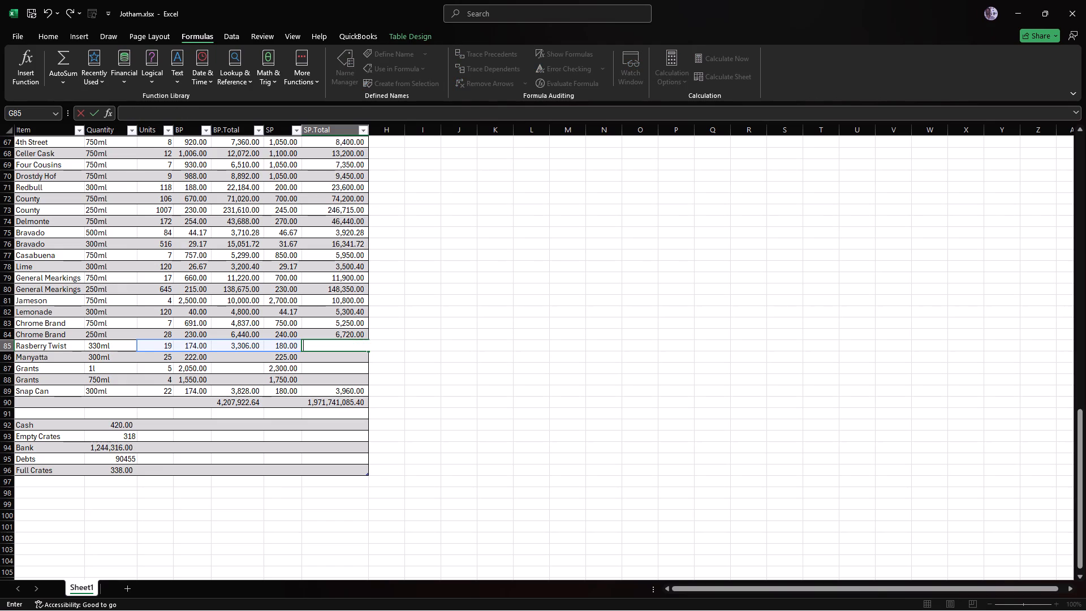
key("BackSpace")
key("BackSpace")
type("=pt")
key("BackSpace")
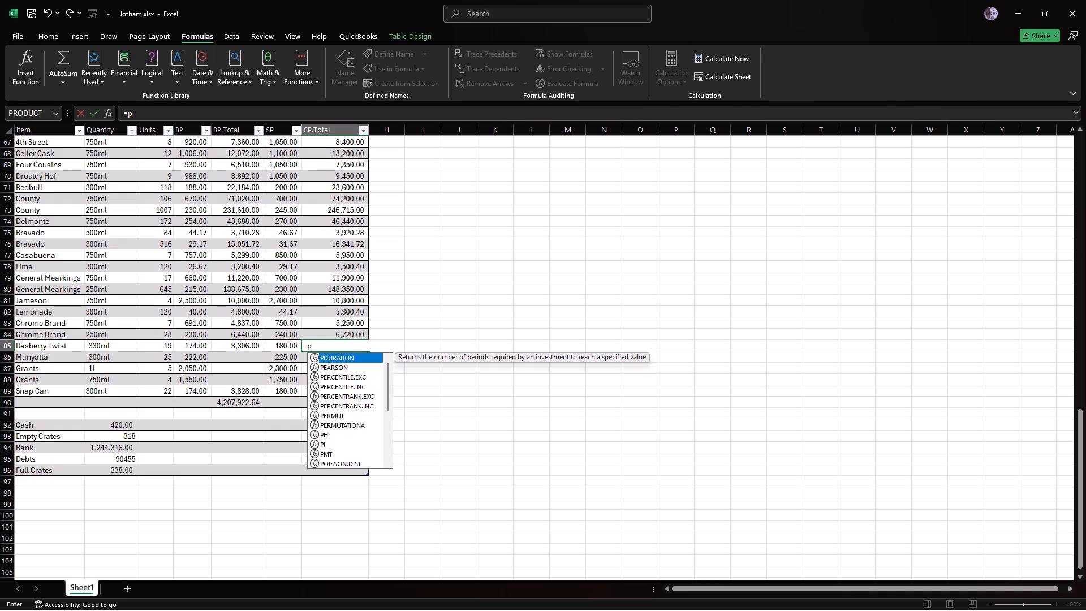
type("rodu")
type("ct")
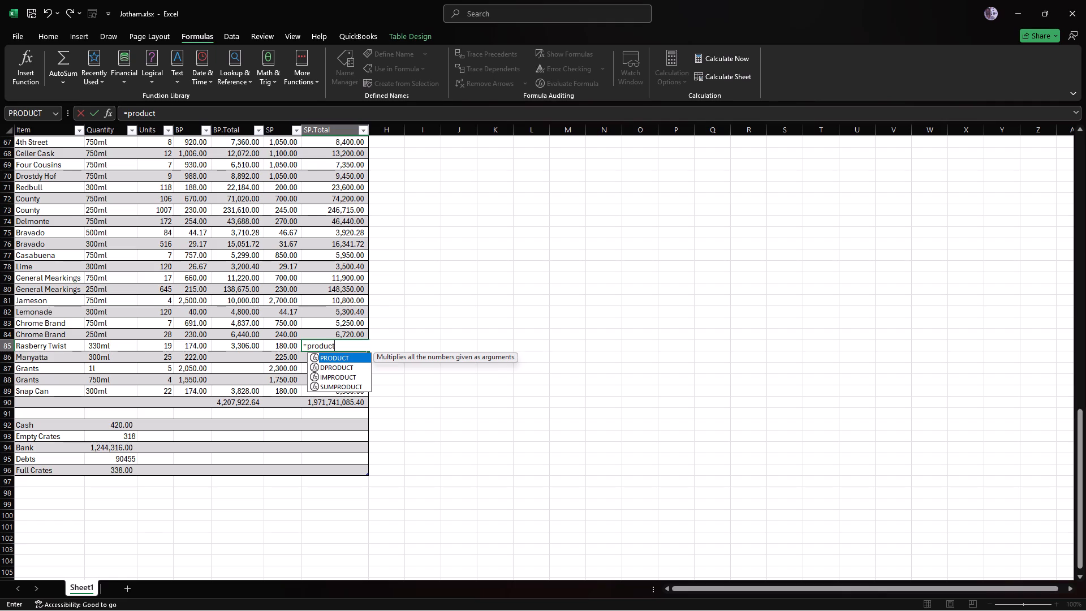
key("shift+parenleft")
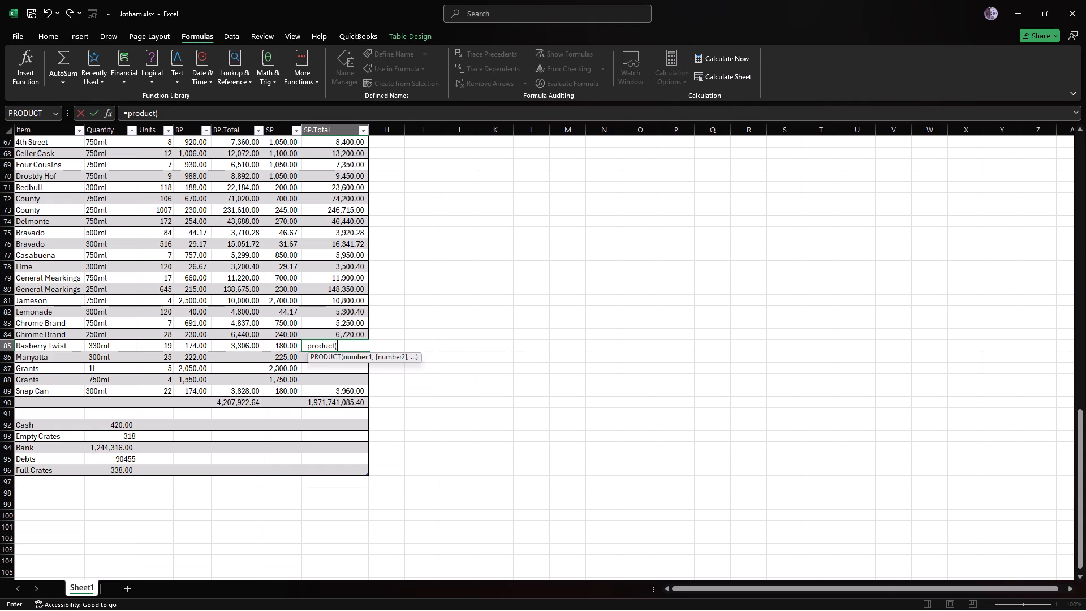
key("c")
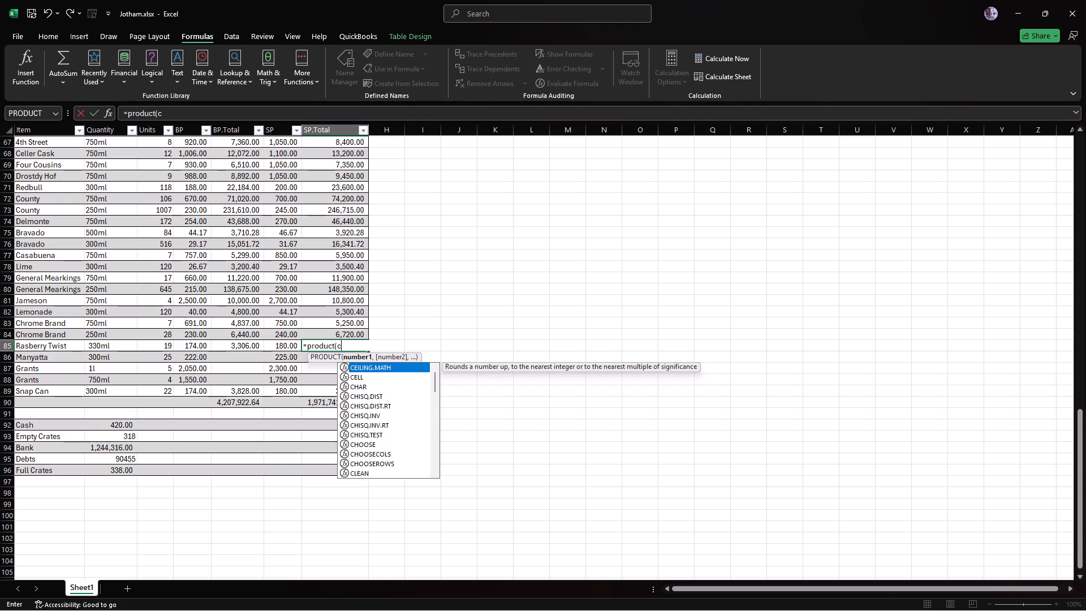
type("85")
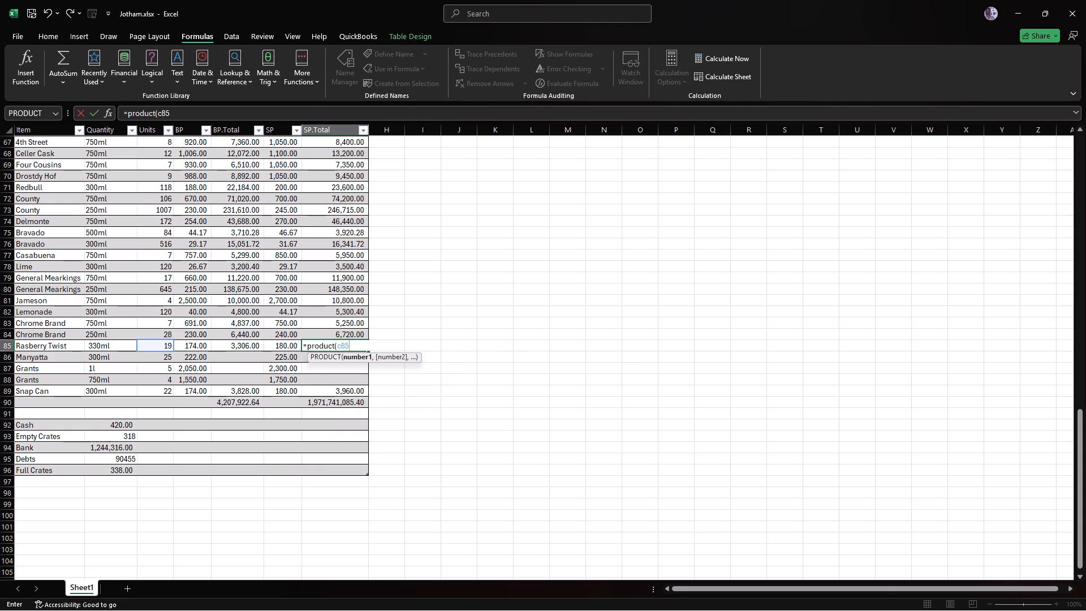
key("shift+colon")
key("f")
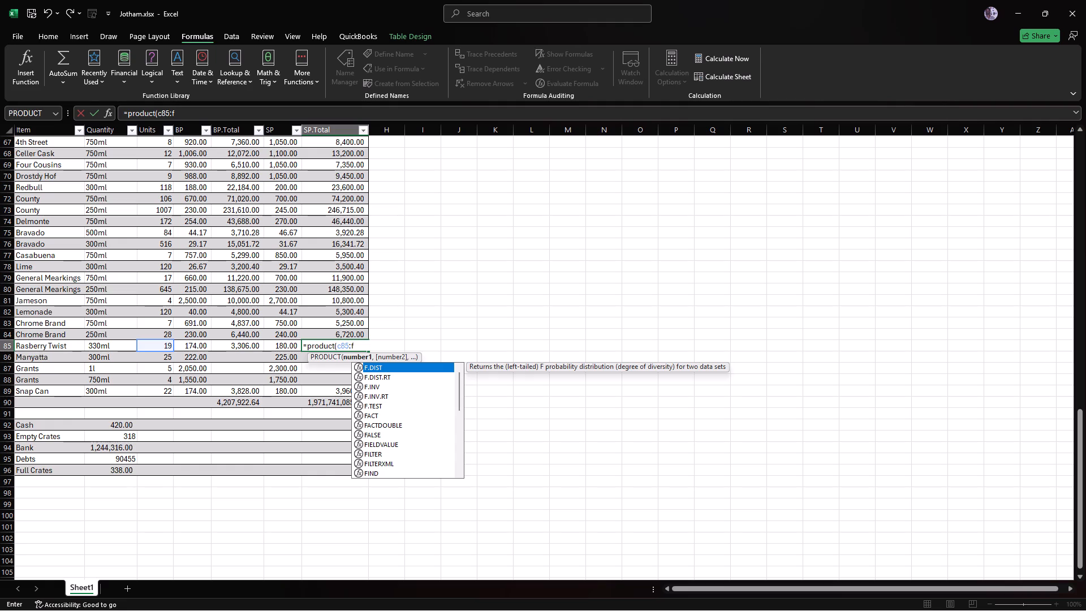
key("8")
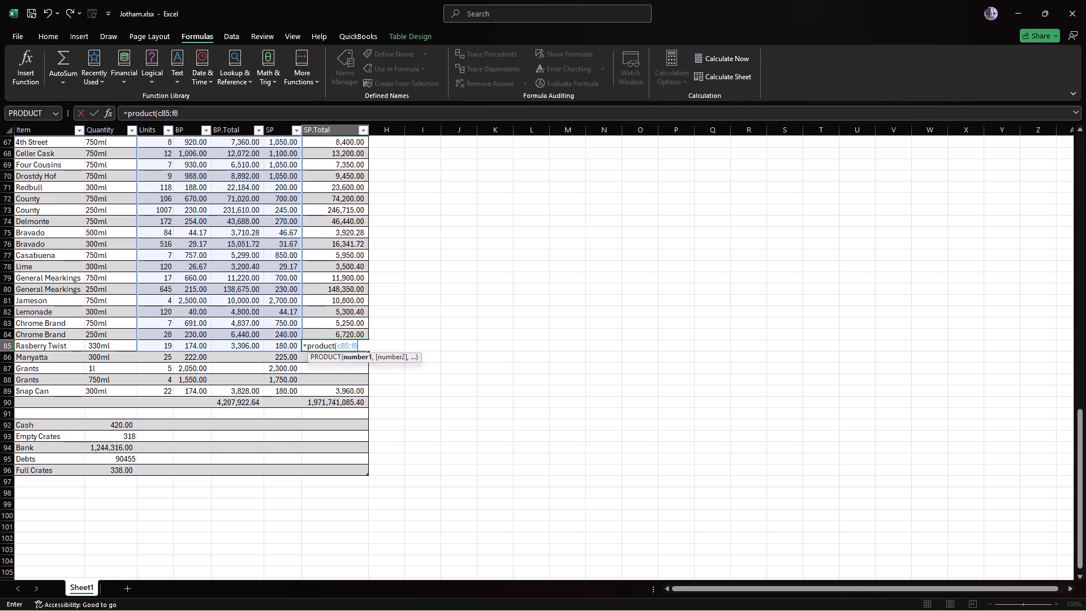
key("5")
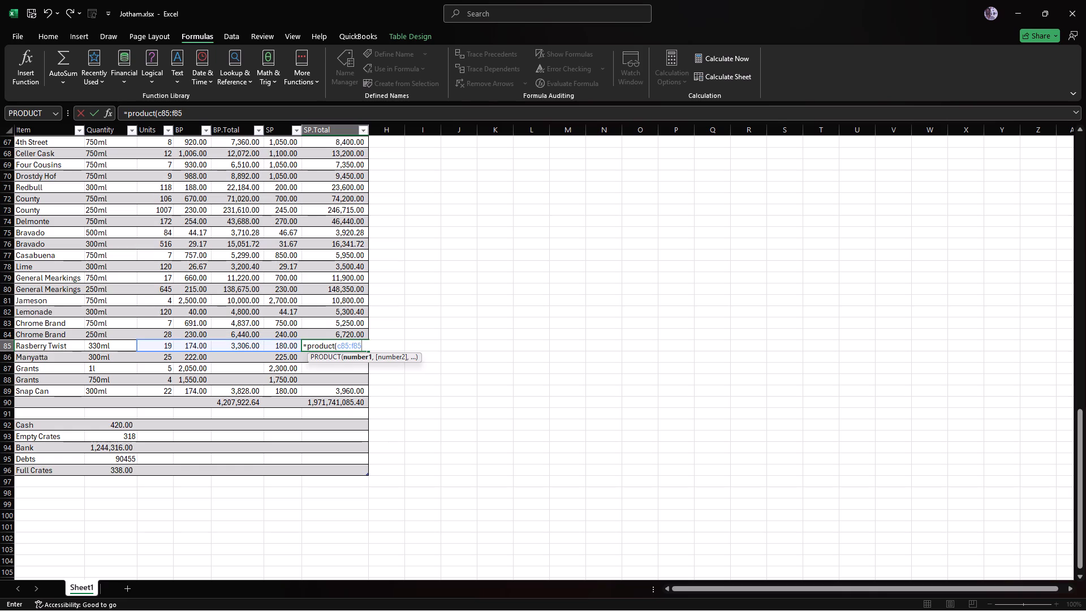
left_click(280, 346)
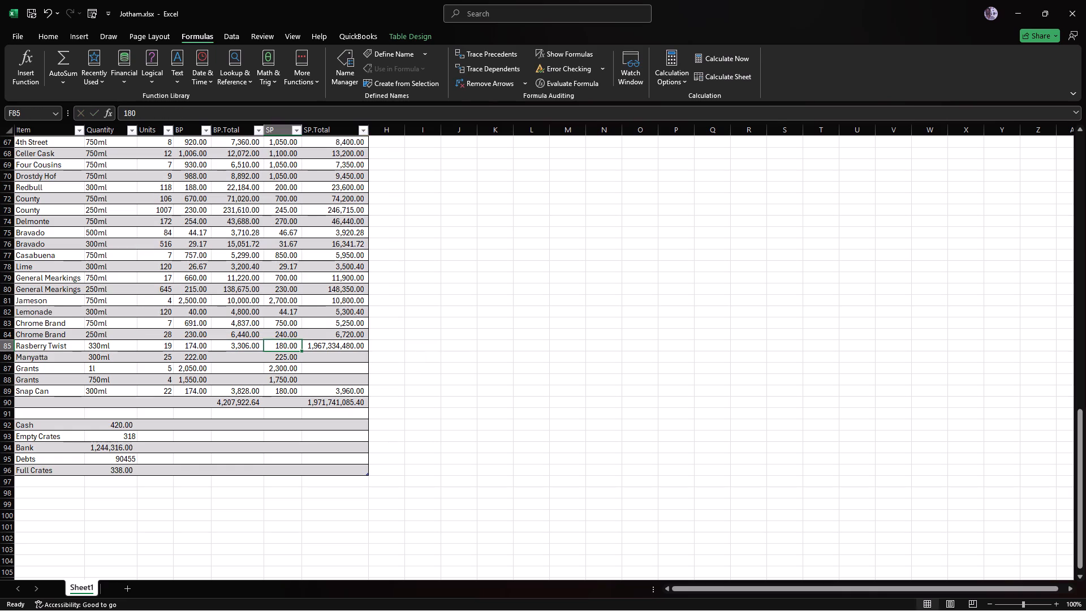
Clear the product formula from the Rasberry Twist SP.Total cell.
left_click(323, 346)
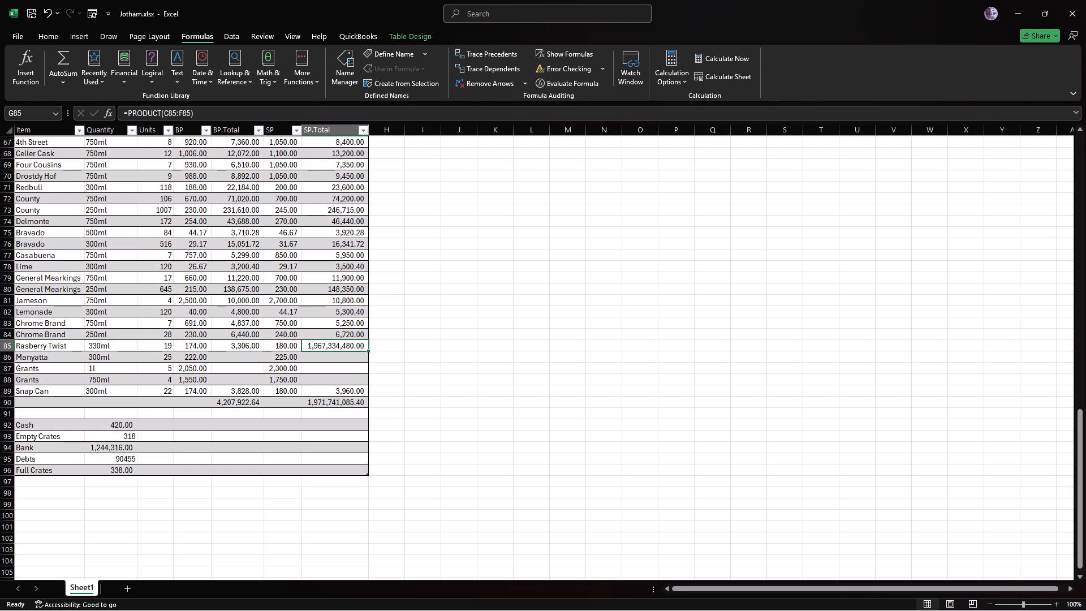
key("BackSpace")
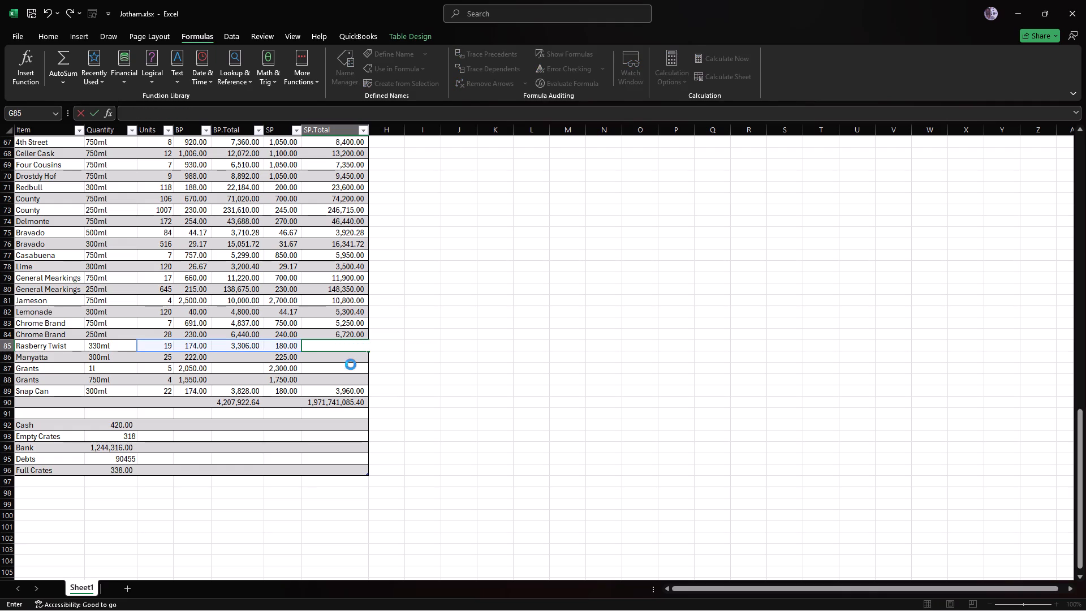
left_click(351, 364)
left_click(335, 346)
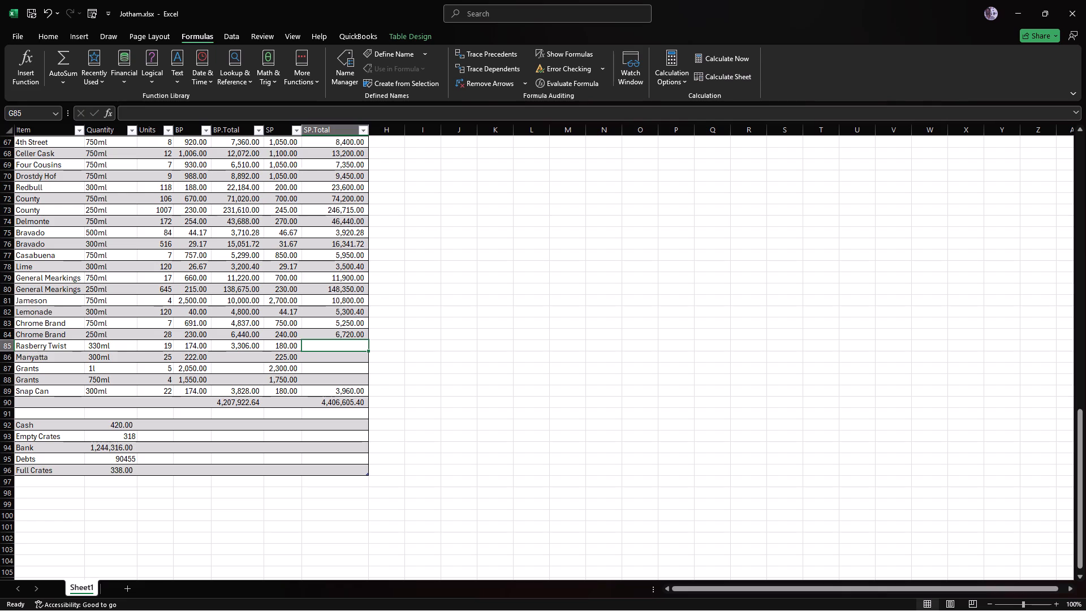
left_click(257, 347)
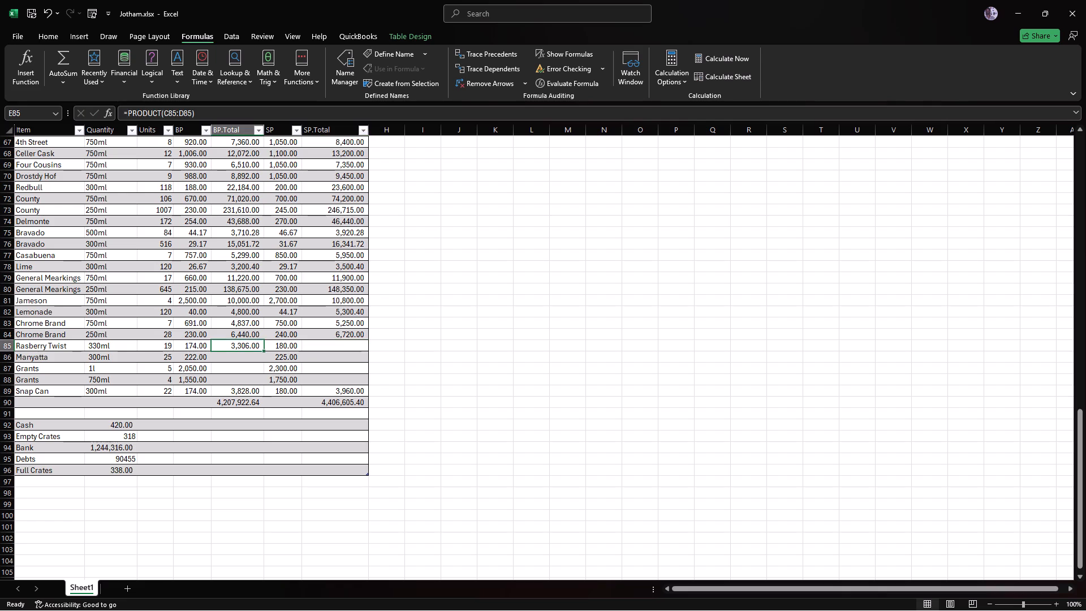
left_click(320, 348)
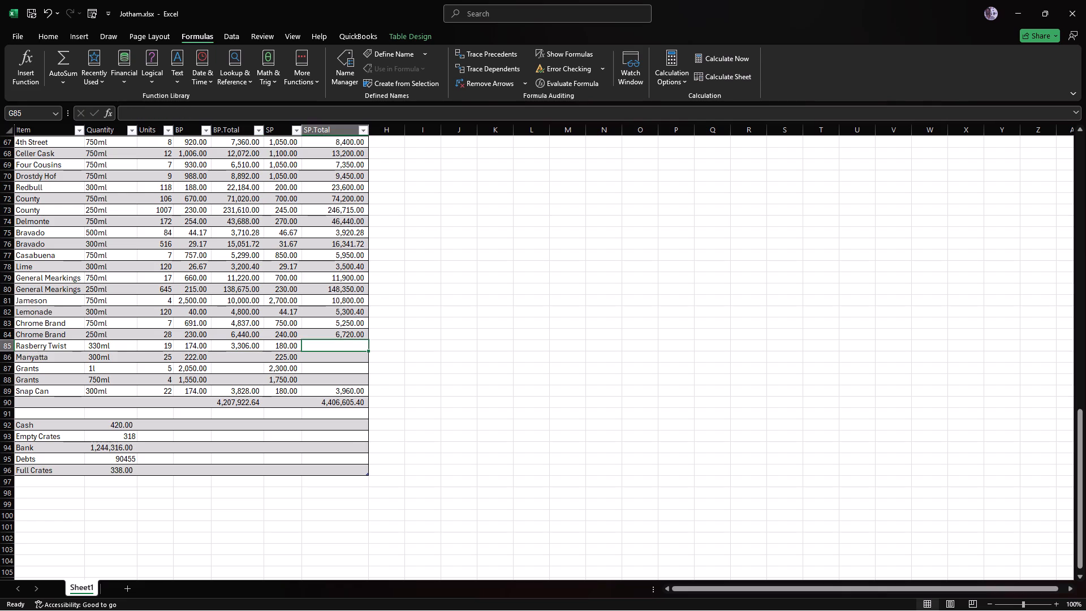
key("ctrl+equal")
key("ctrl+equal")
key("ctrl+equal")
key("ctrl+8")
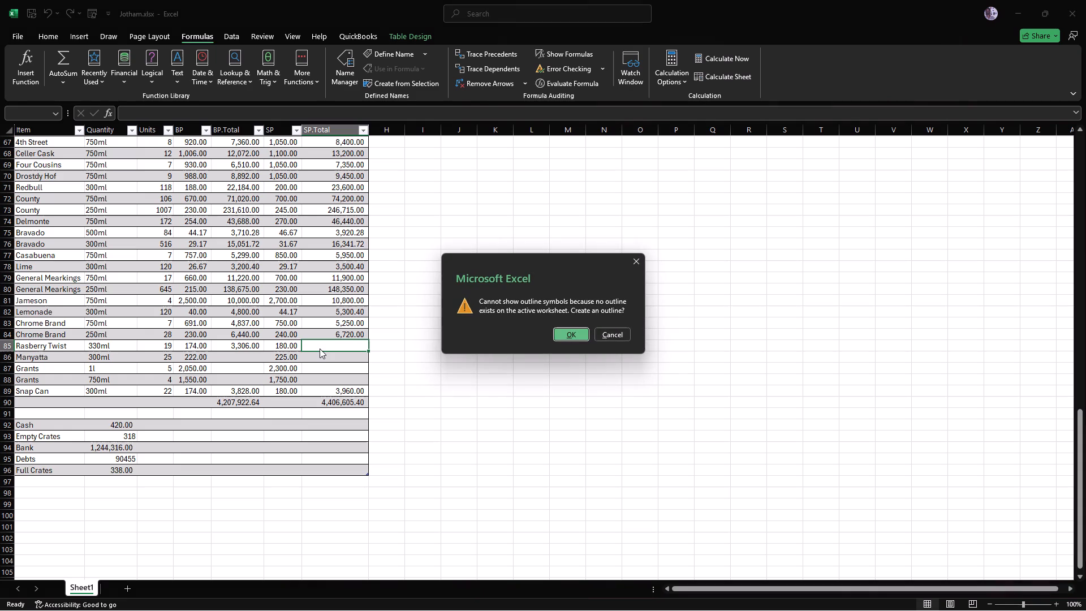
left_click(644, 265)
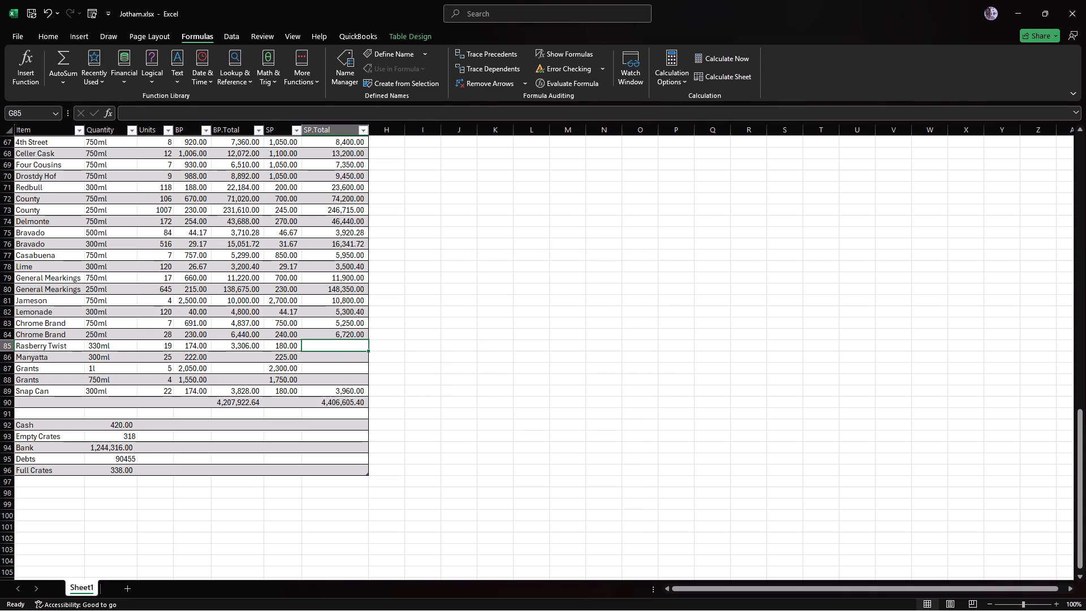
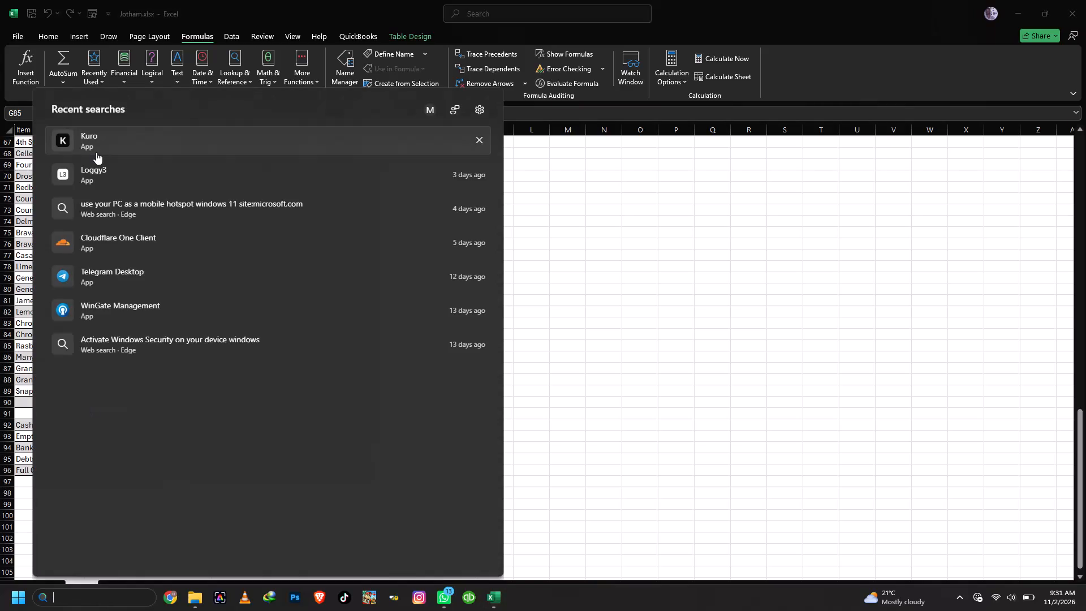
Launch the Kuro app from the recent Windows searches.
left_click(96, 143)
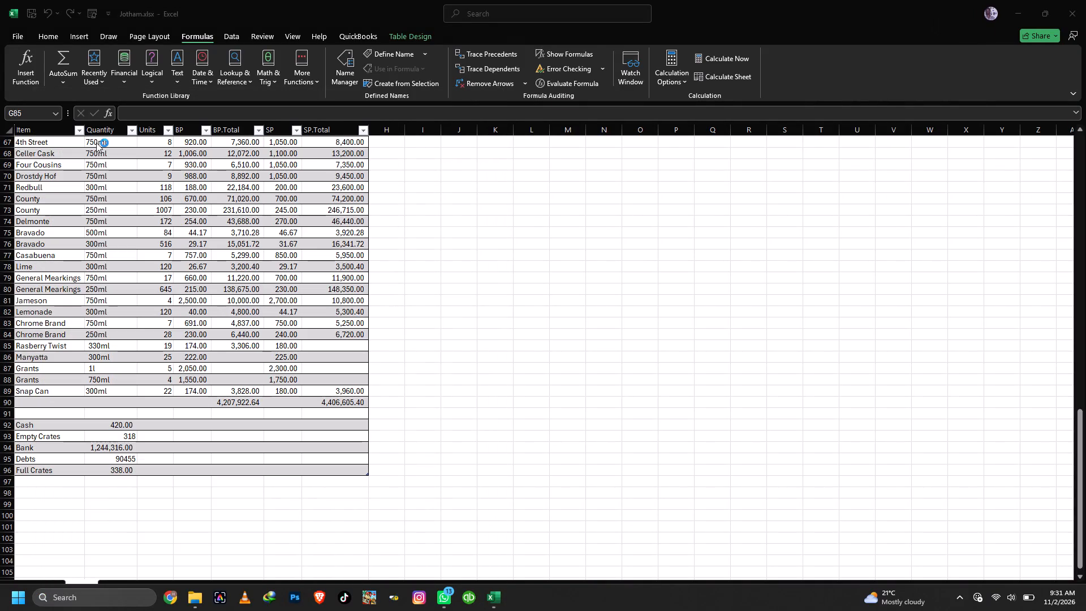
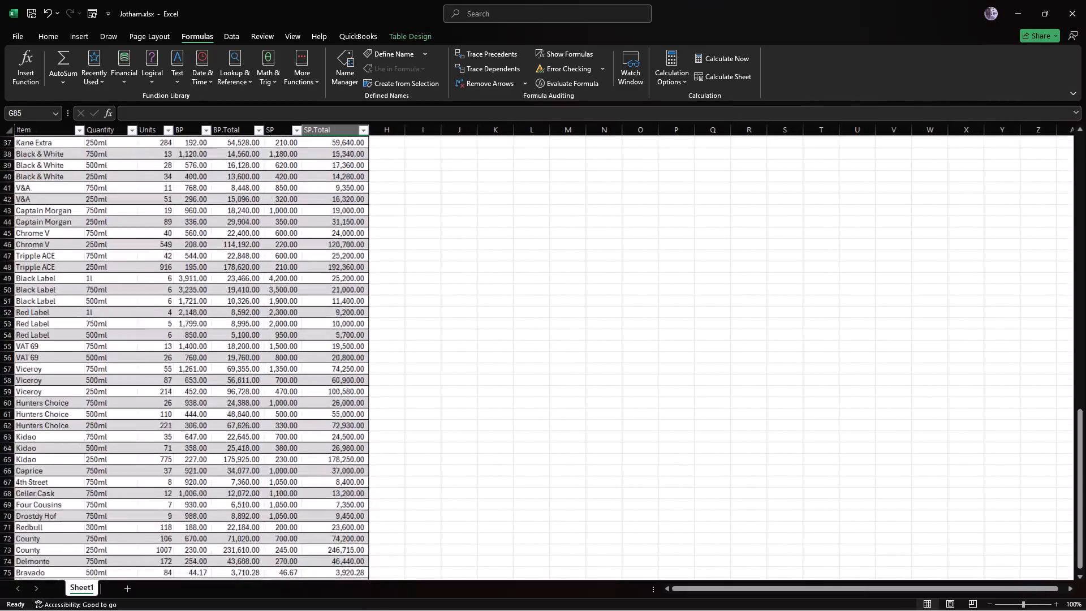
Review the stock table from the column headers to the last item rows, checking which column holds SP and which totals are missing.
scroll(324, 341, "up", 3)
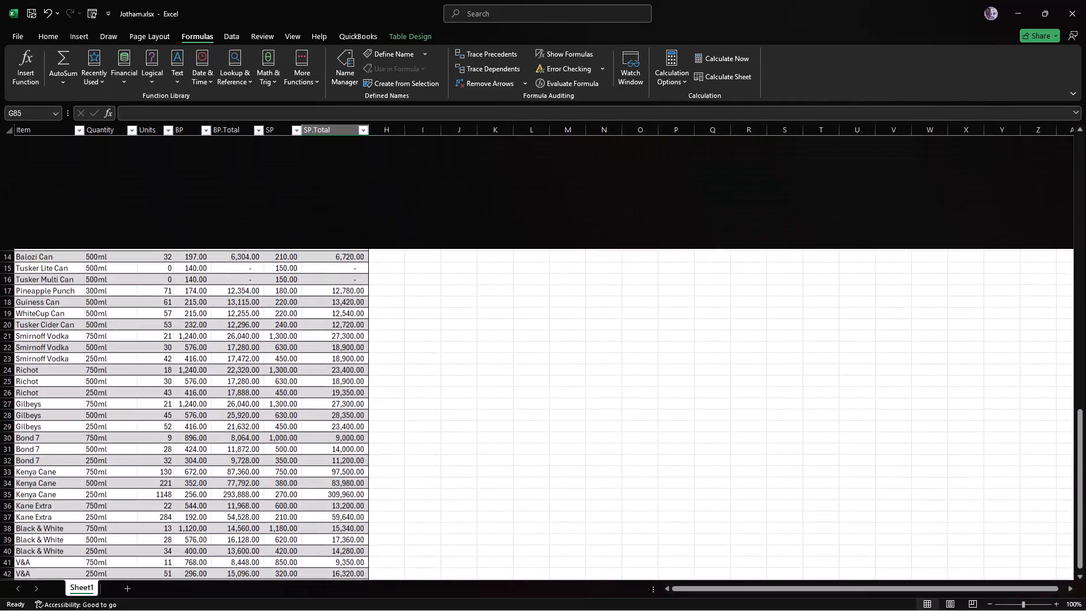
scroll(324, 341, "up", 1)
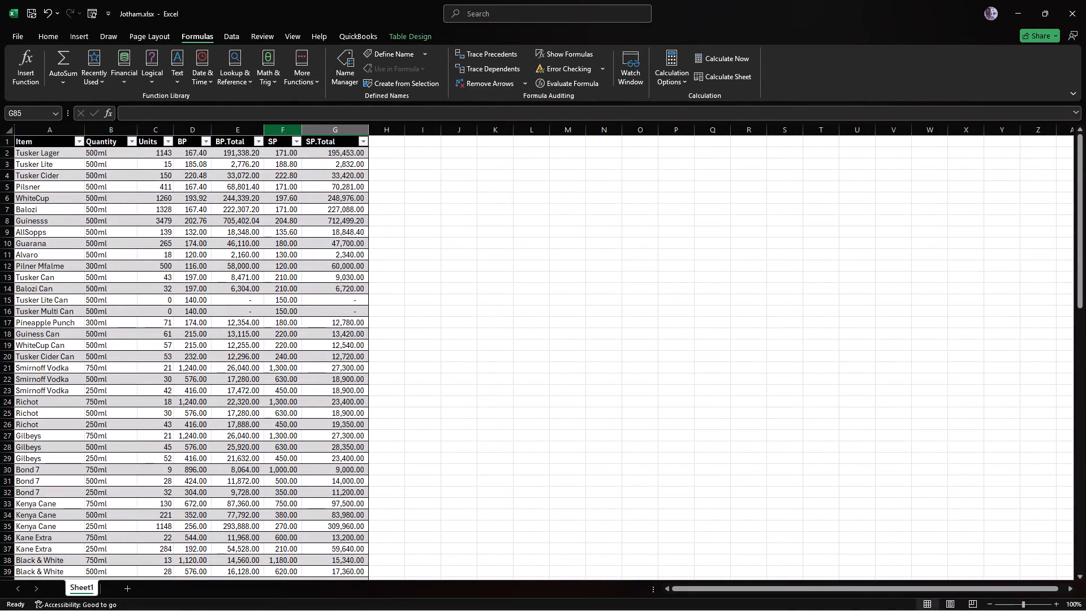
left_click(279, 134)
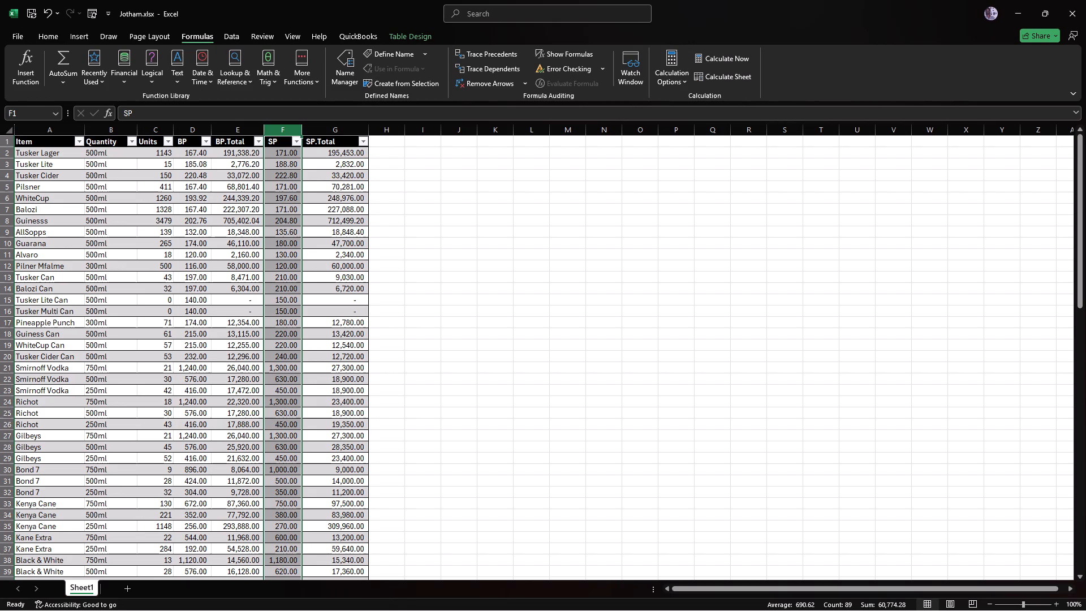
scroll(239, 244, "down", 1)
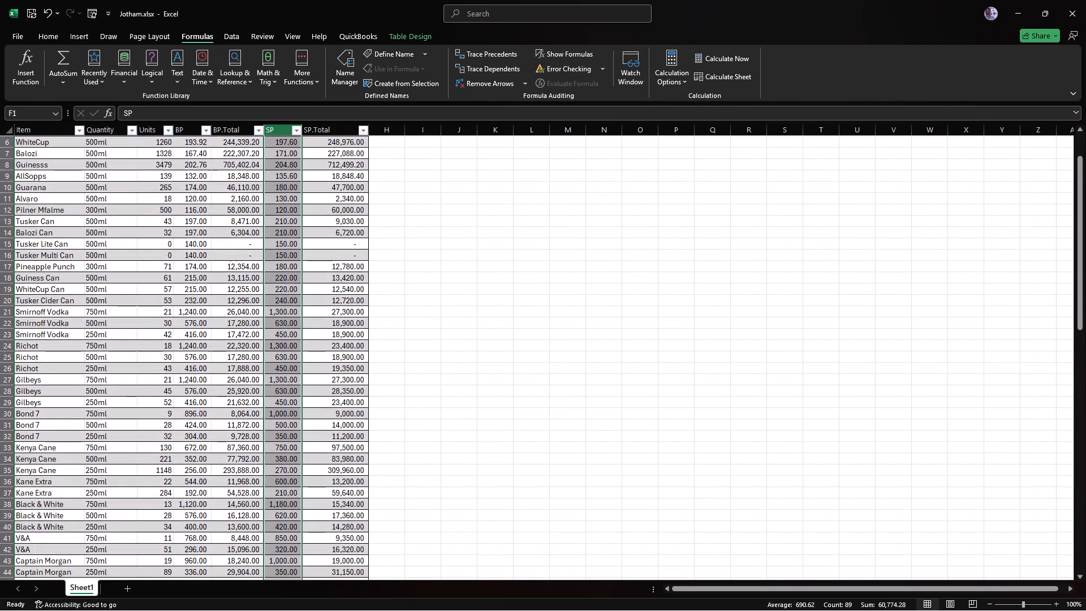
scroll(239, 244, "up", 1)
scroll(239, 244, "down", 2)
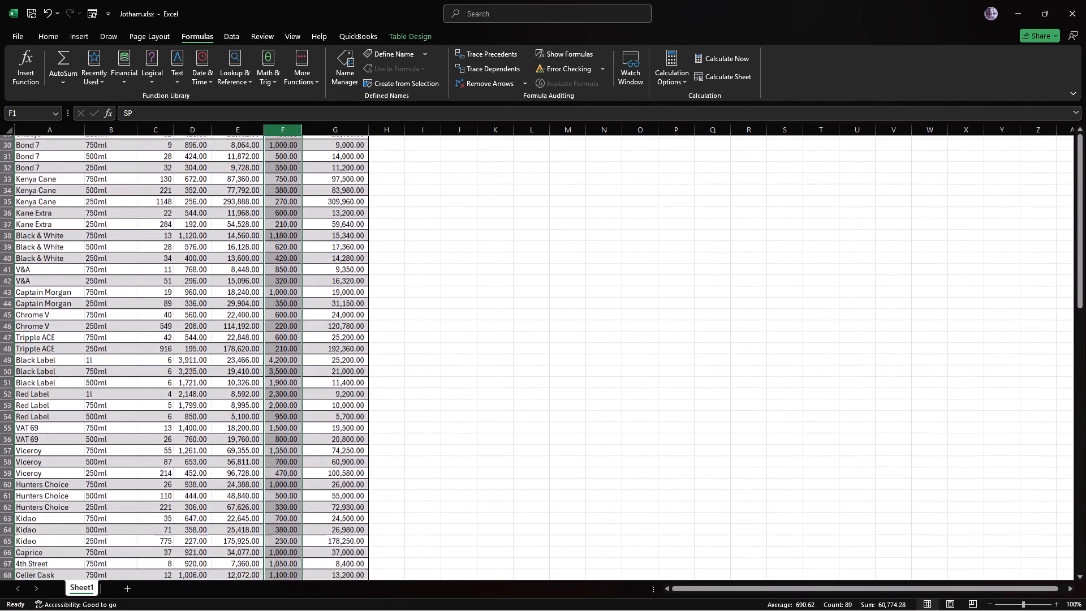
scroll(239, 244, "down", 2)
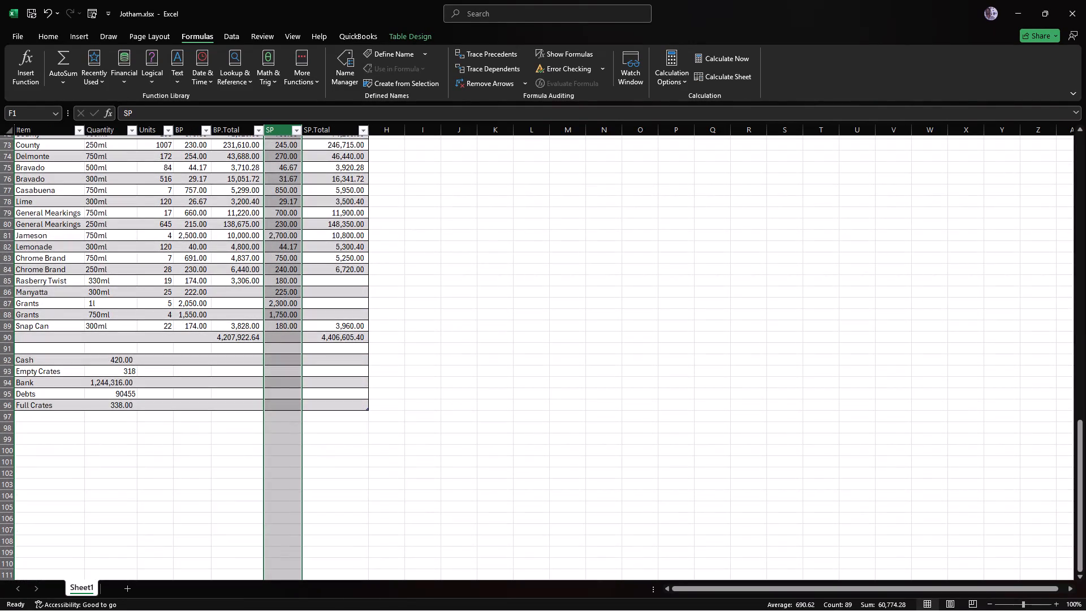
left_click(325, 282)
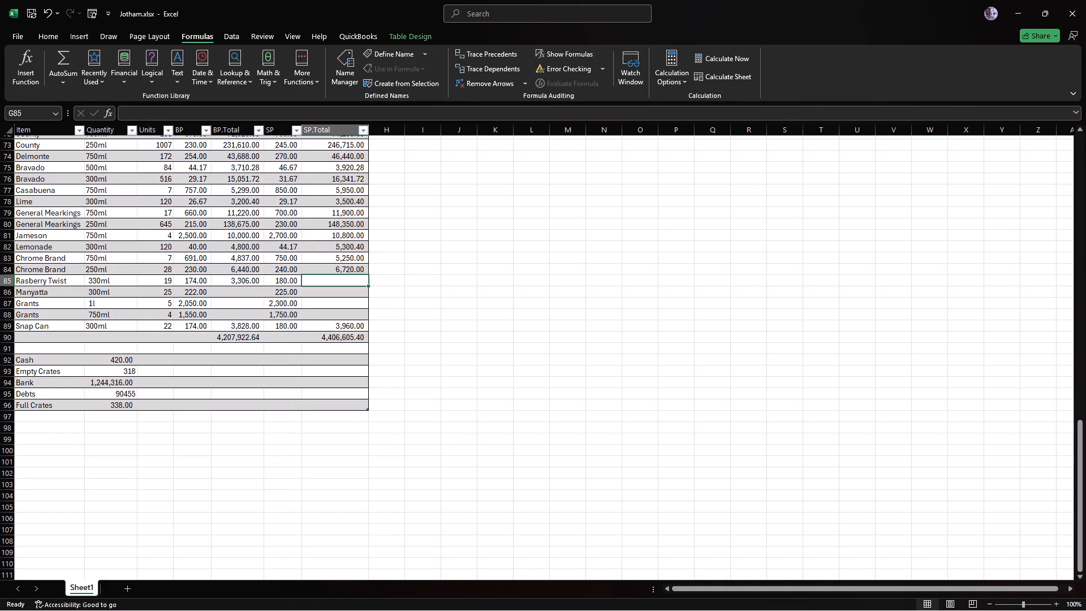
scroll(335, 244, "up", 3)
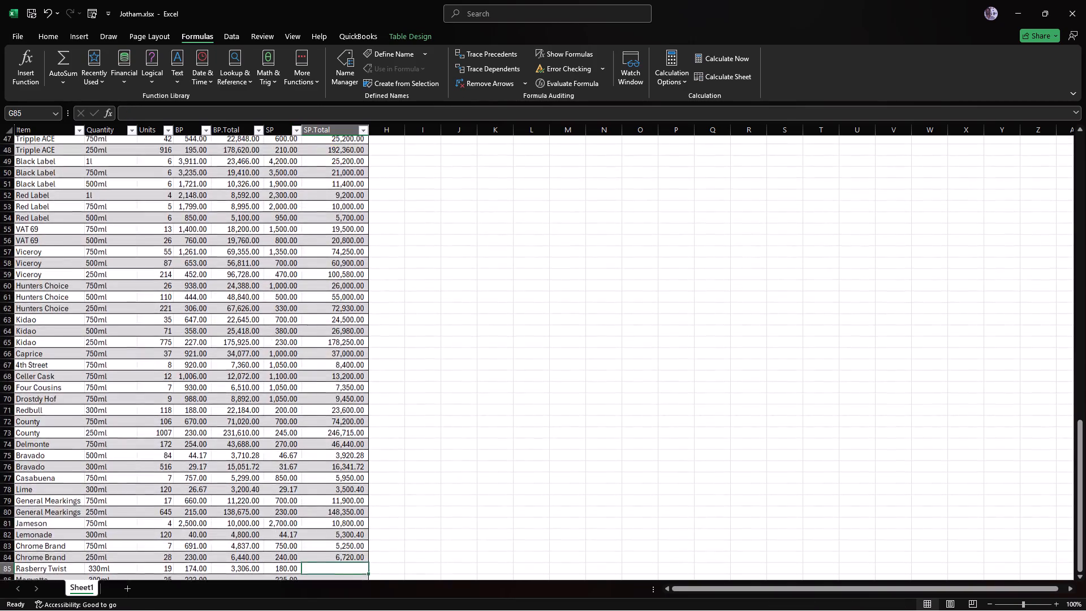
scroll(335, 244, "up", 2)
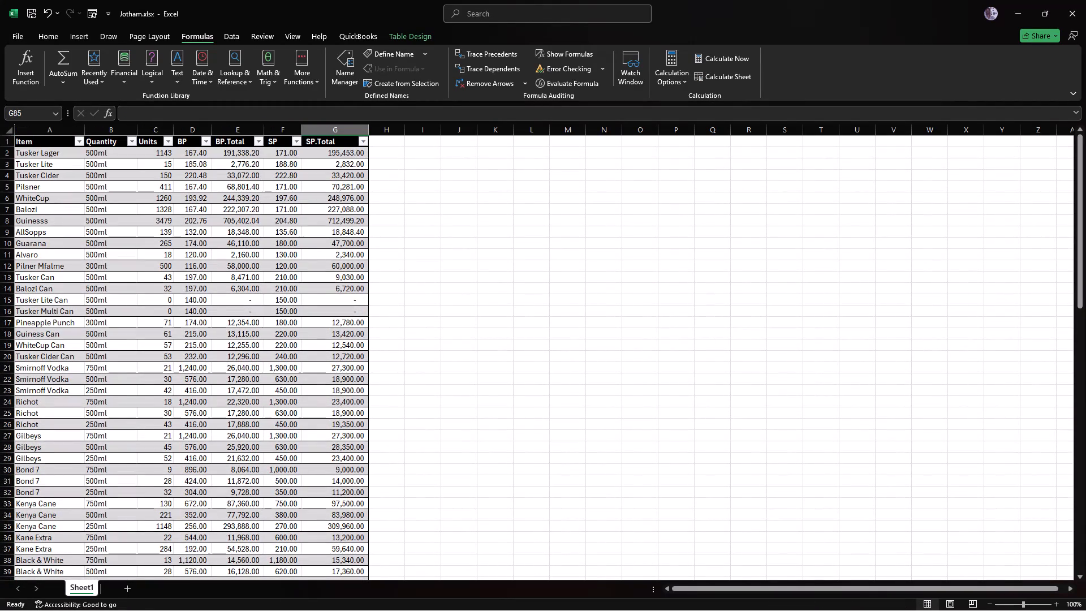
scroll(335, 244, "down", 2)
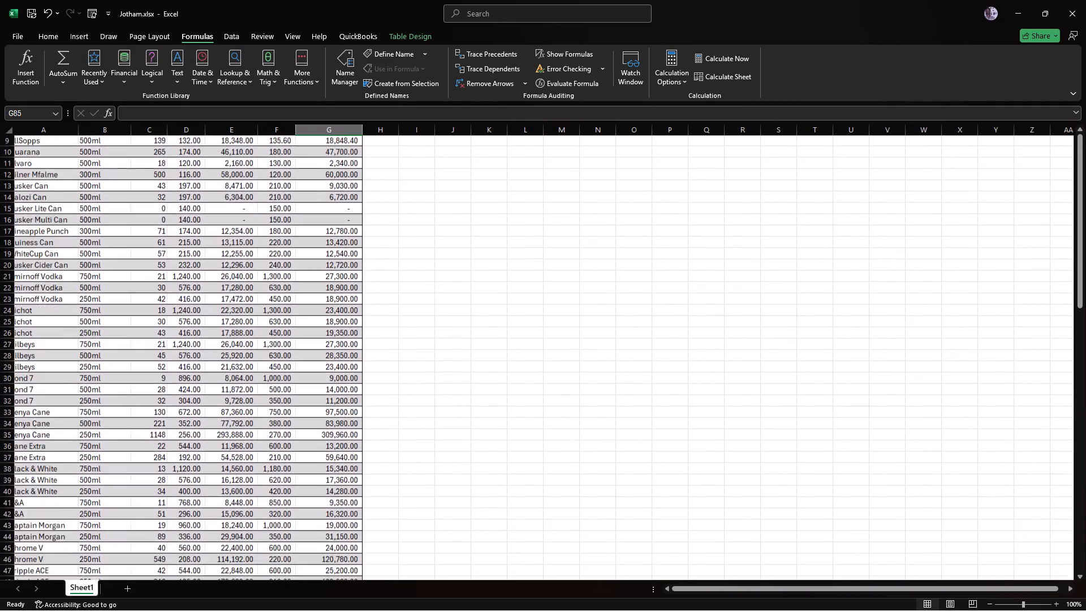
scroll(335, 244, "down", 3)
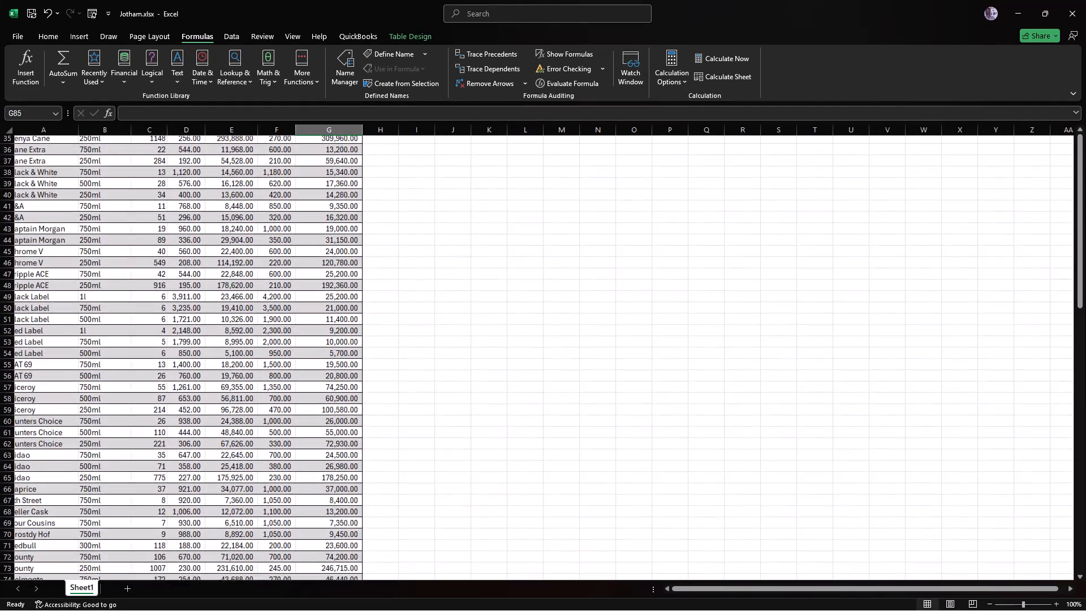
scroll(335, 244, "down", 3)
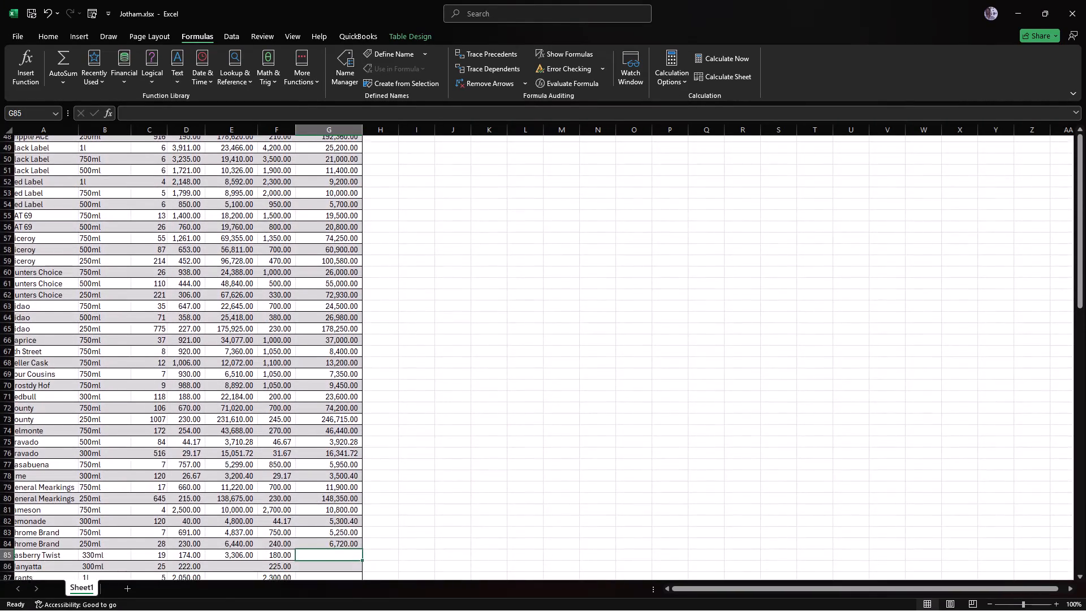
scroll(335, 244, "down", 1)
scroll(335, 244, "up", 4)
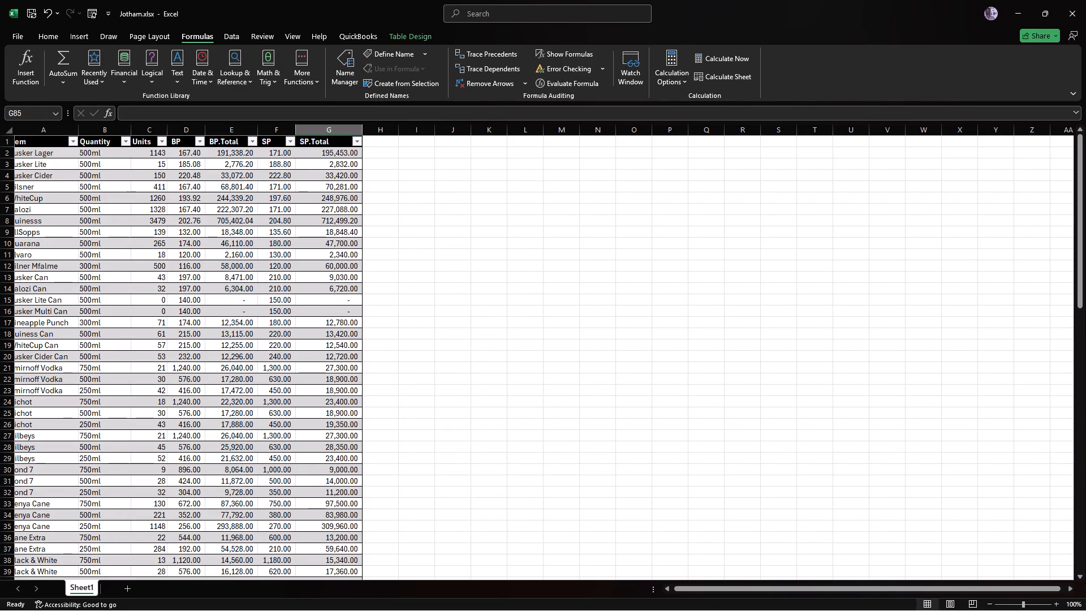
scroll(313, 214, "down", 5)
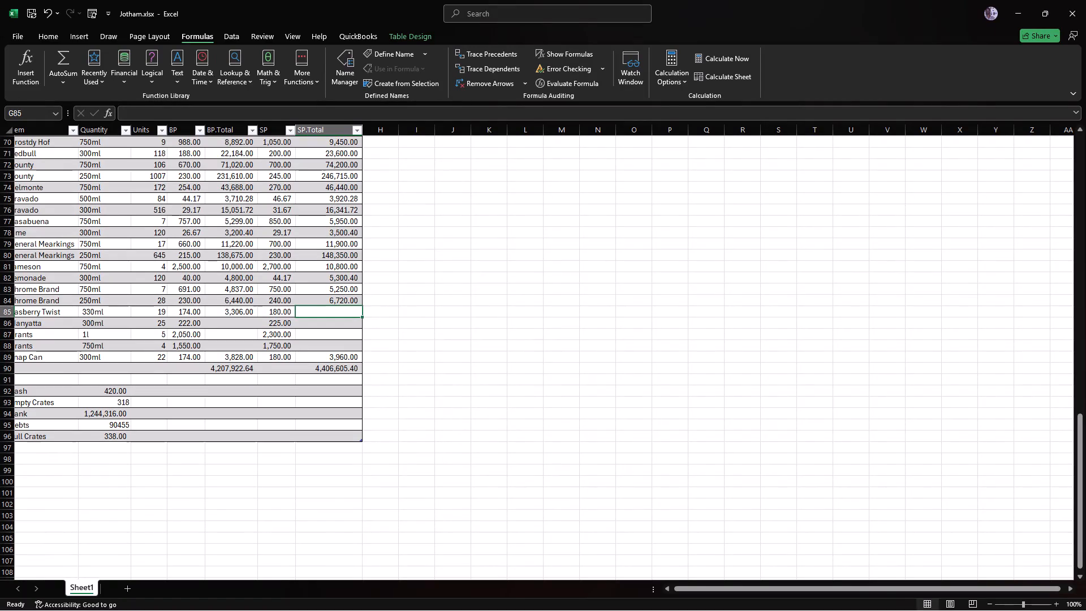
Fill the Rasberry Twist SP.Total cell G85 with =PRODUCT(c85,f85), multiplying its units by its SP.
key("equal")
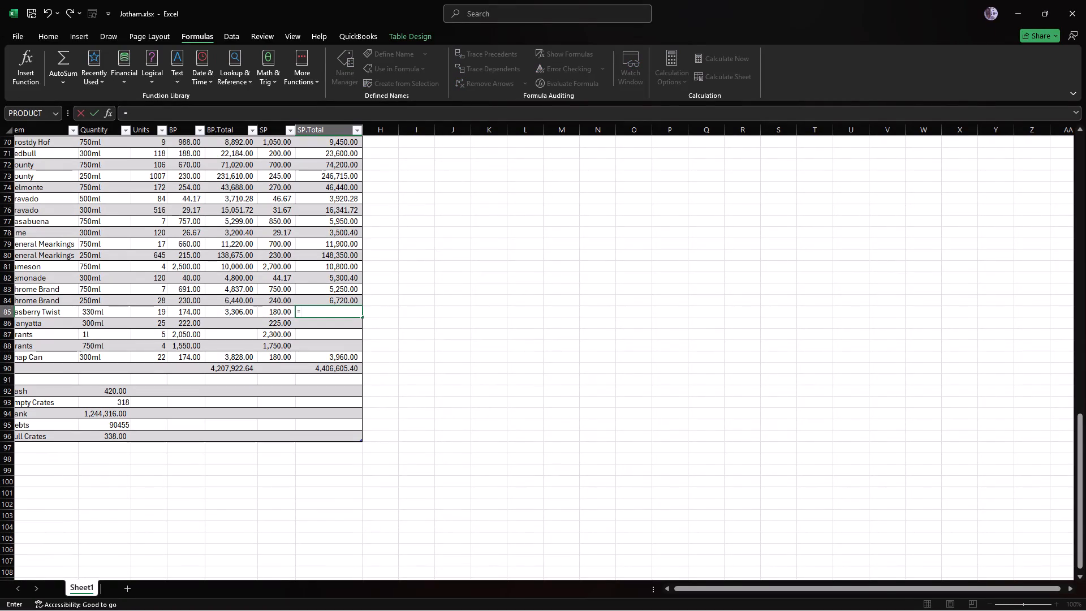
type("pr")
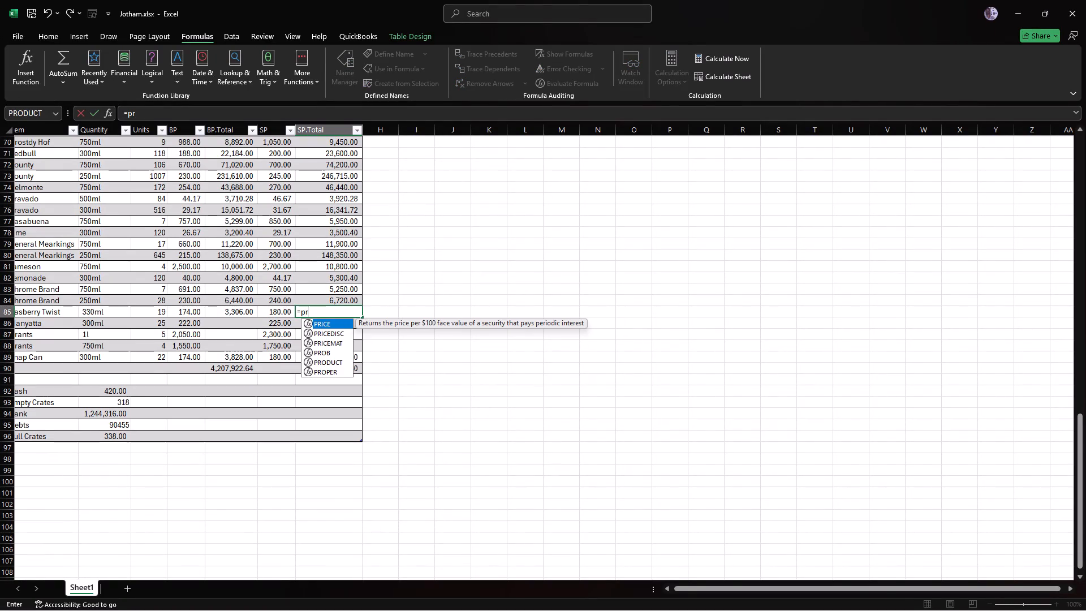
key("o")
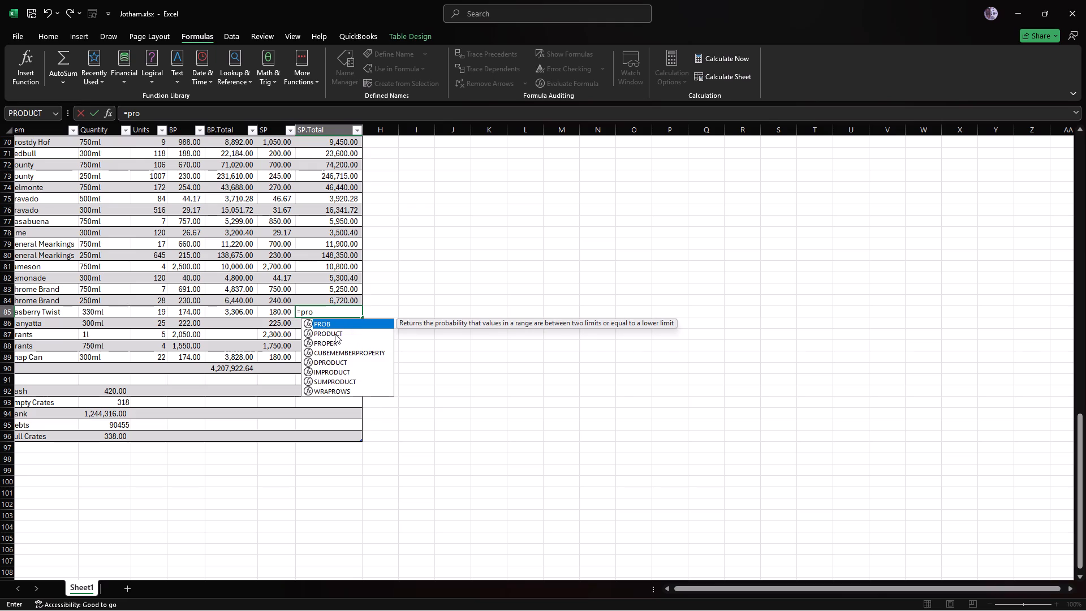
left_click(335, 334)
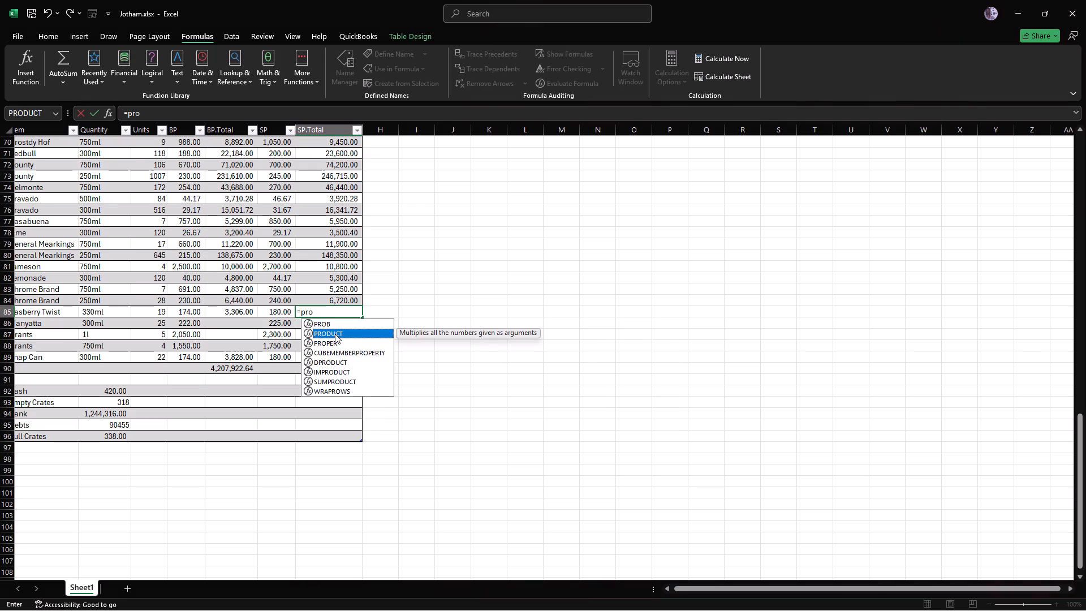
left_click(335, 334)
left_click(335, 334)
left_click(335, 334)
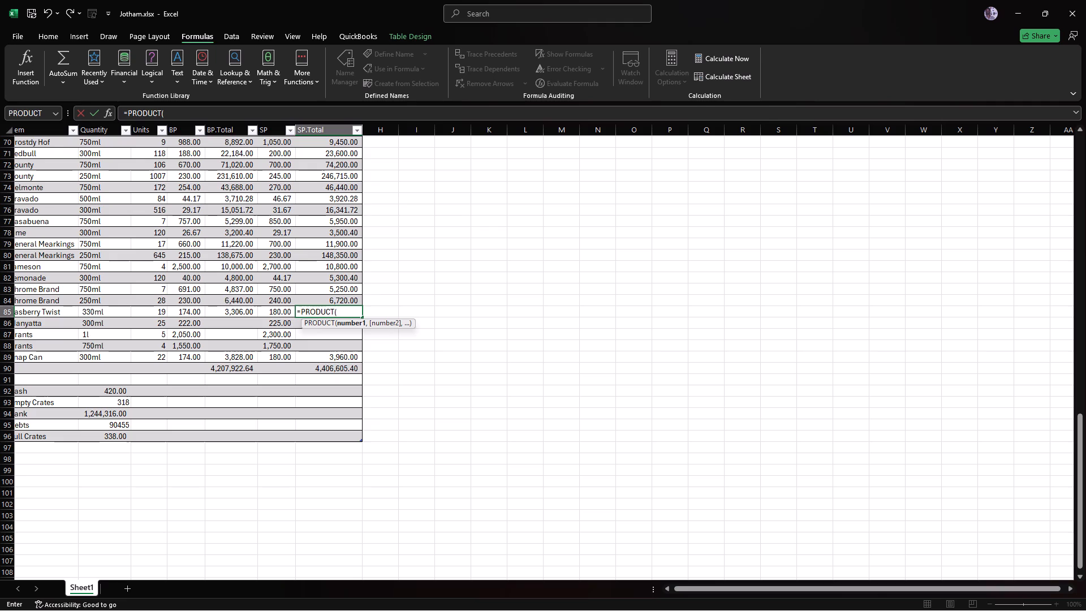
key("c")
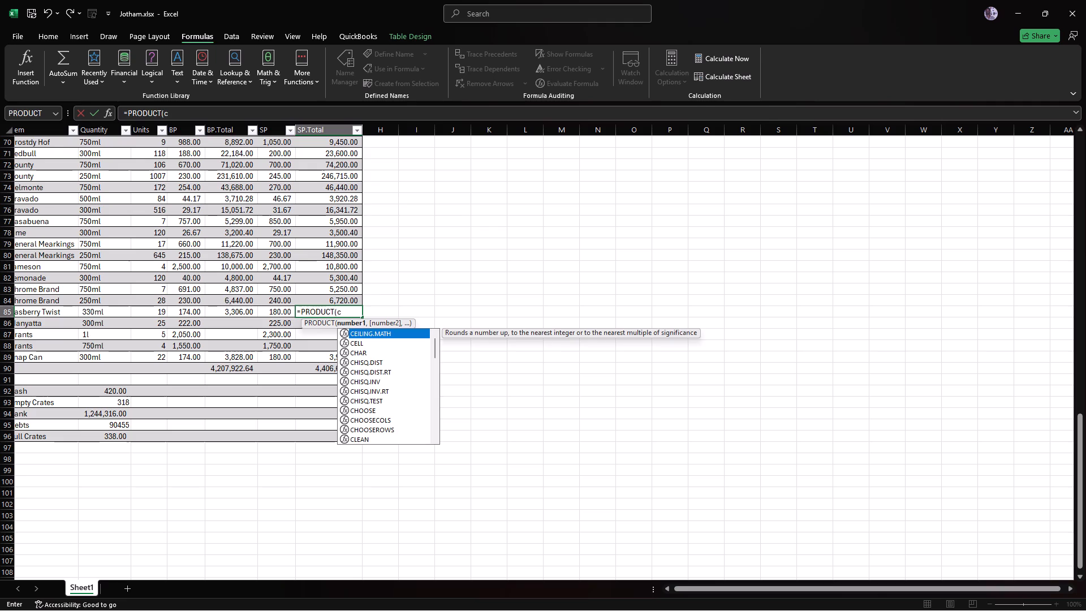
key("8")
key("5")
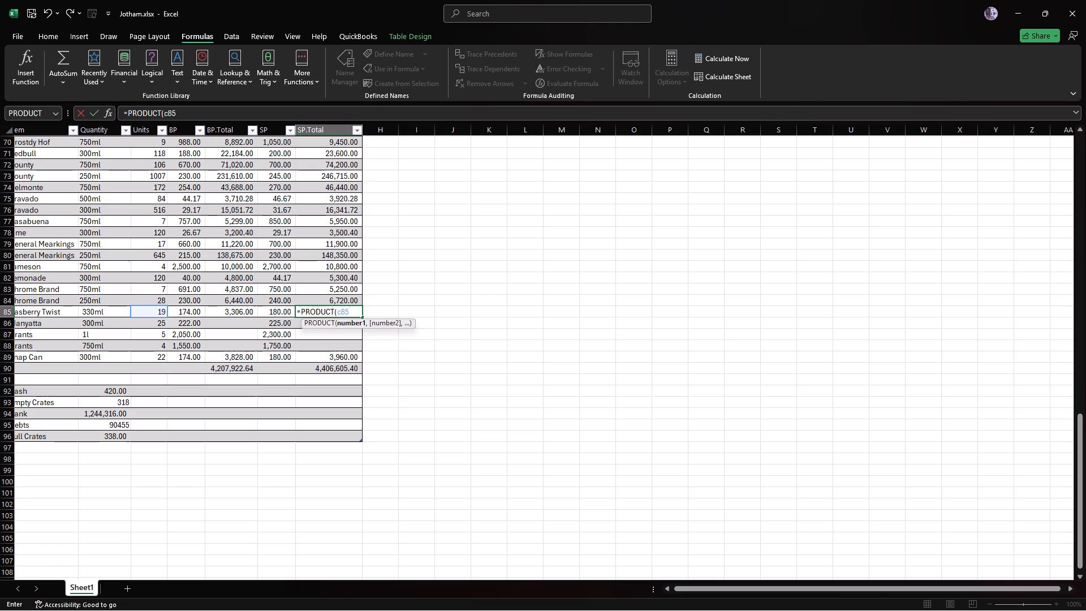
key("comma")
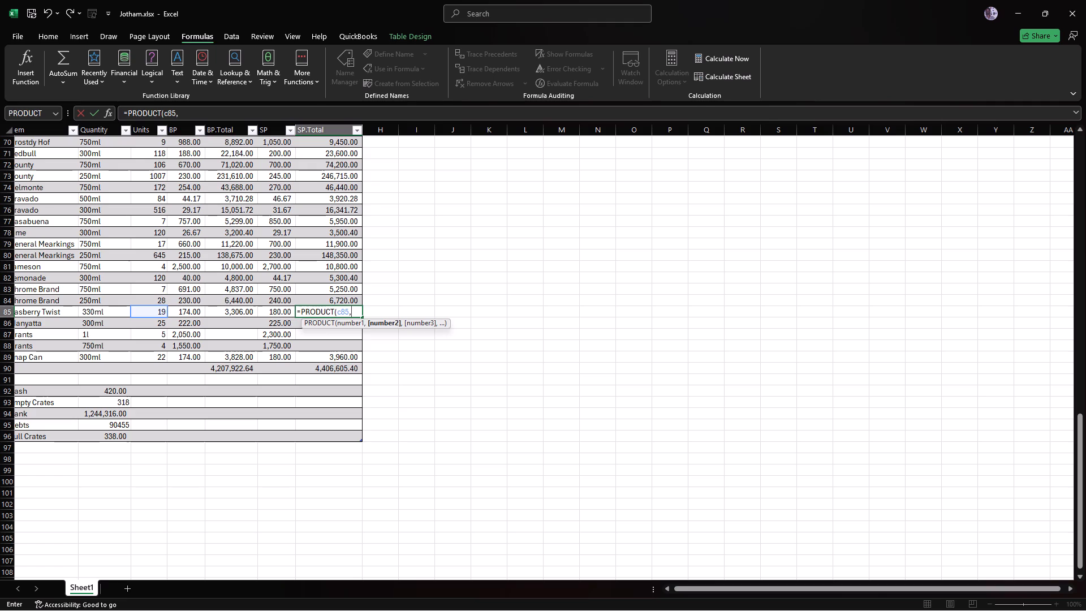
type("f8")
key("5")
key("shift+parenright")
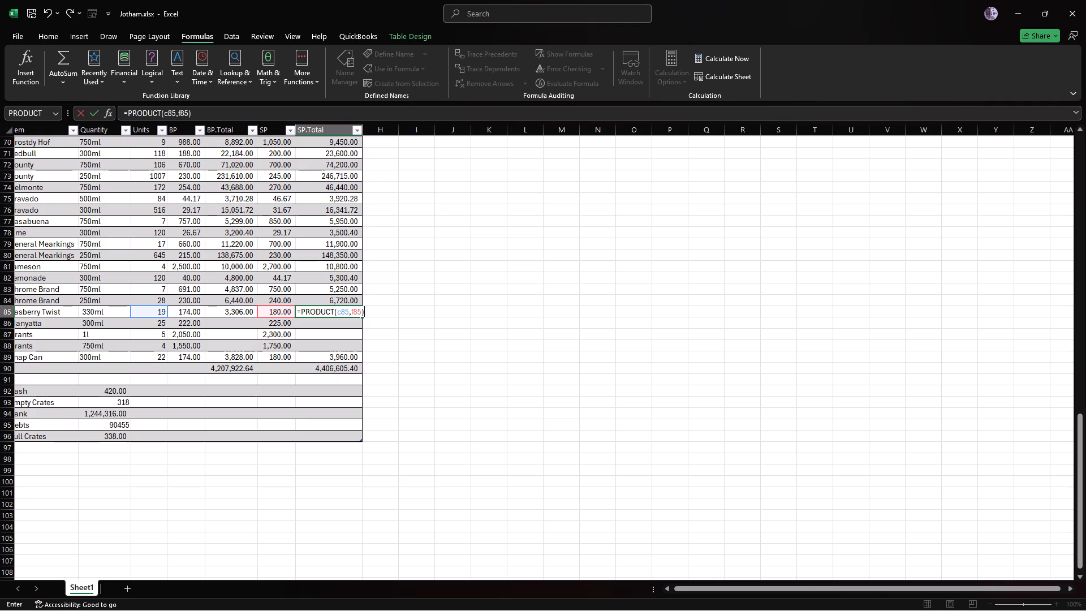
key("Return")
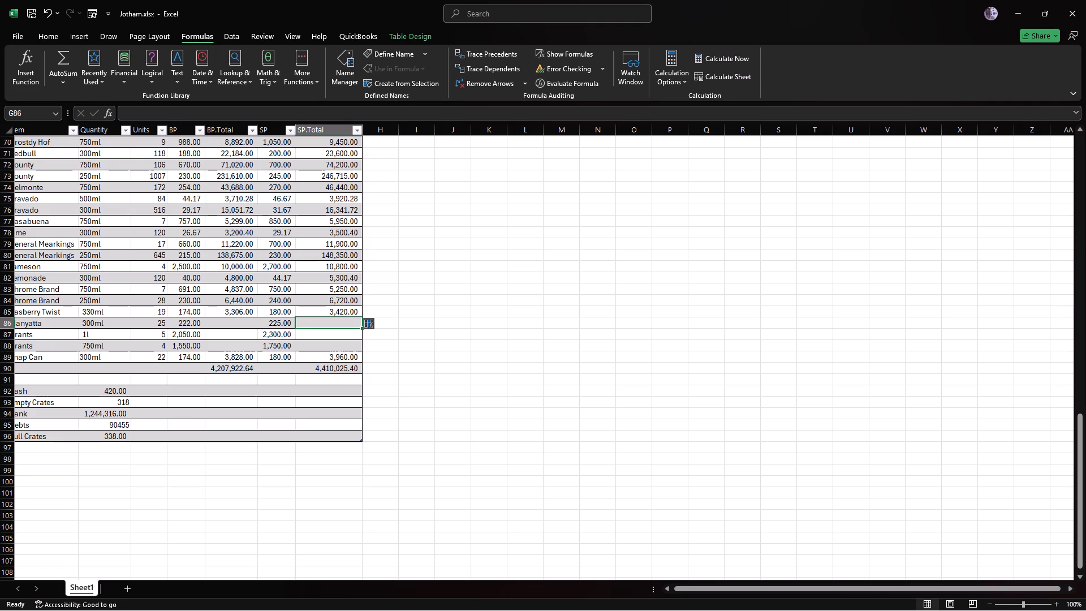
Fill the Manyatta BP.Total cell E86 with =PRODUCT(c86,d86), multiplying its units by its BP.
left_click(223, 323)
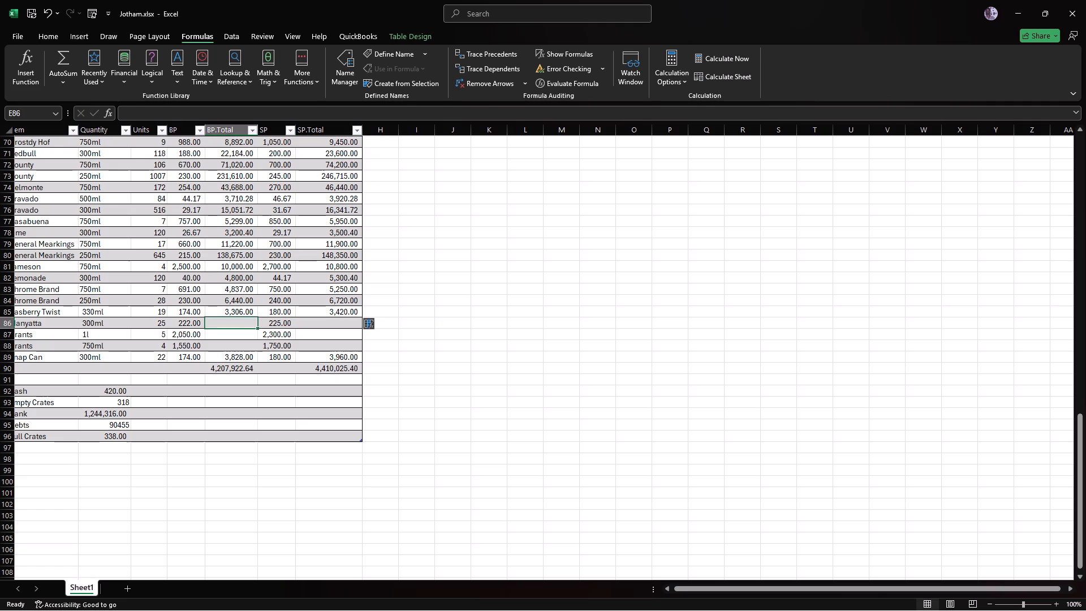
key("equal")
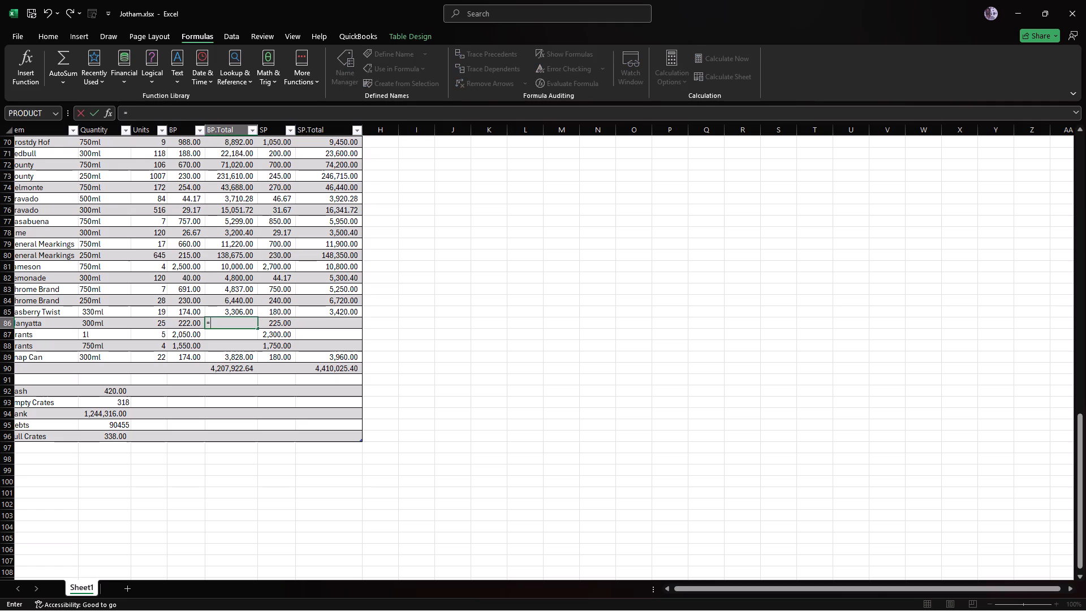
key("p")
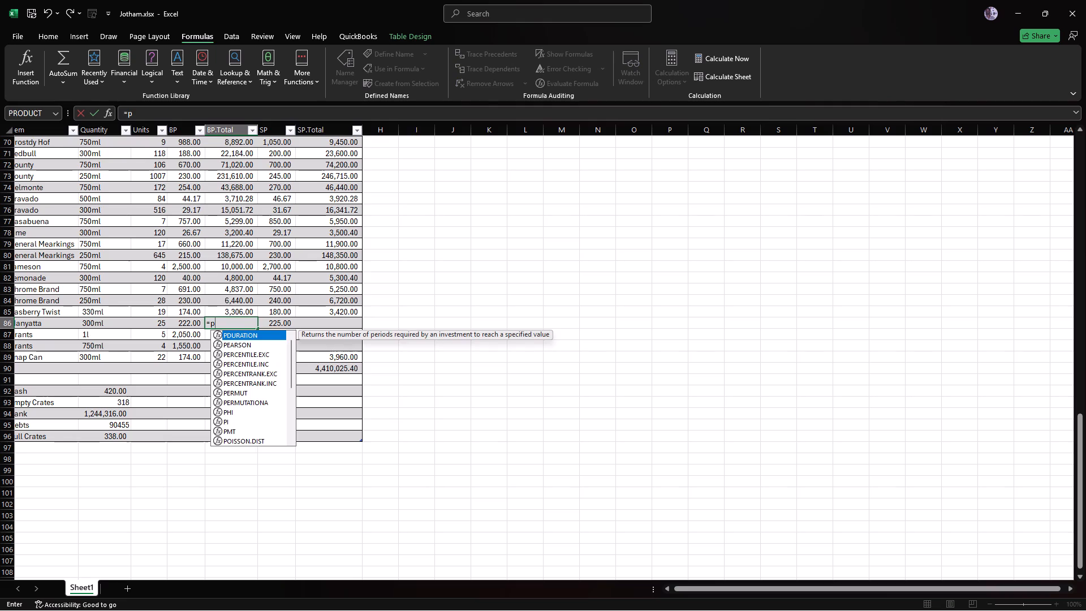
key("r")
type("od")
left_click(234, 335)
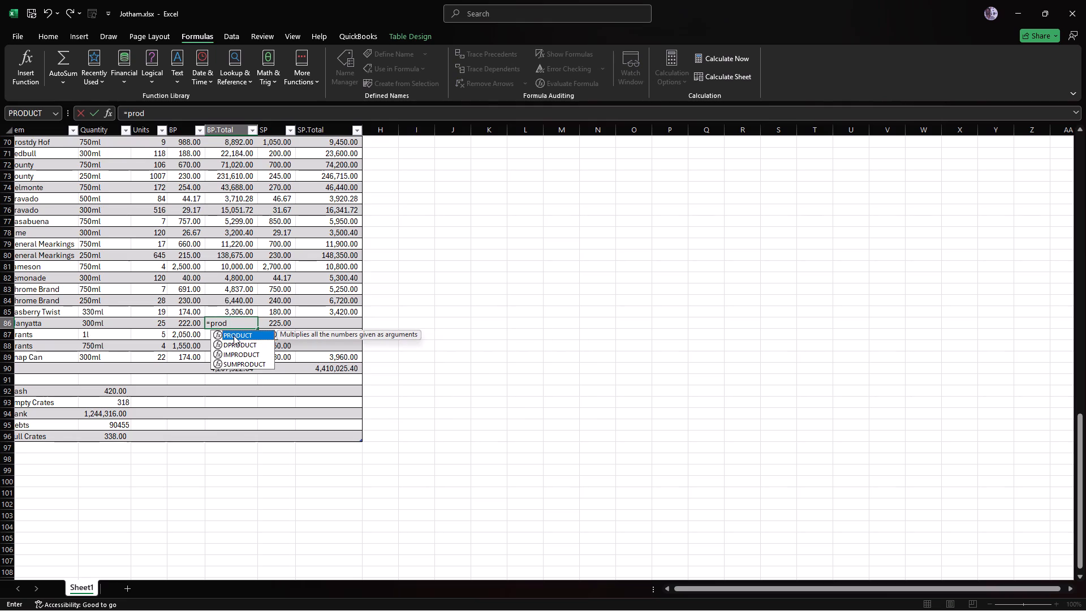
left_click(234, 335)
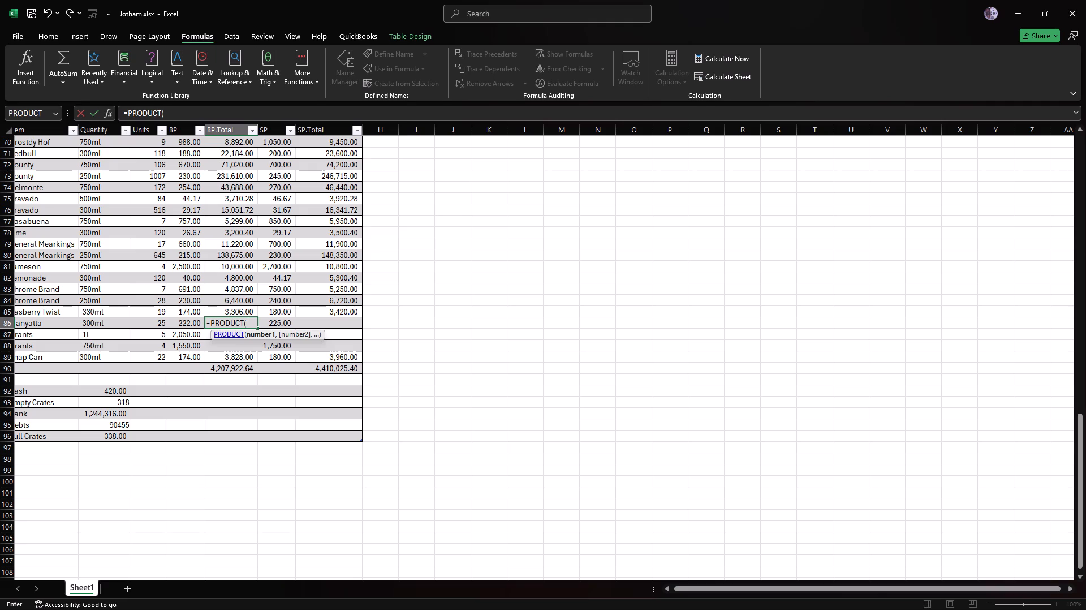
type("c86")
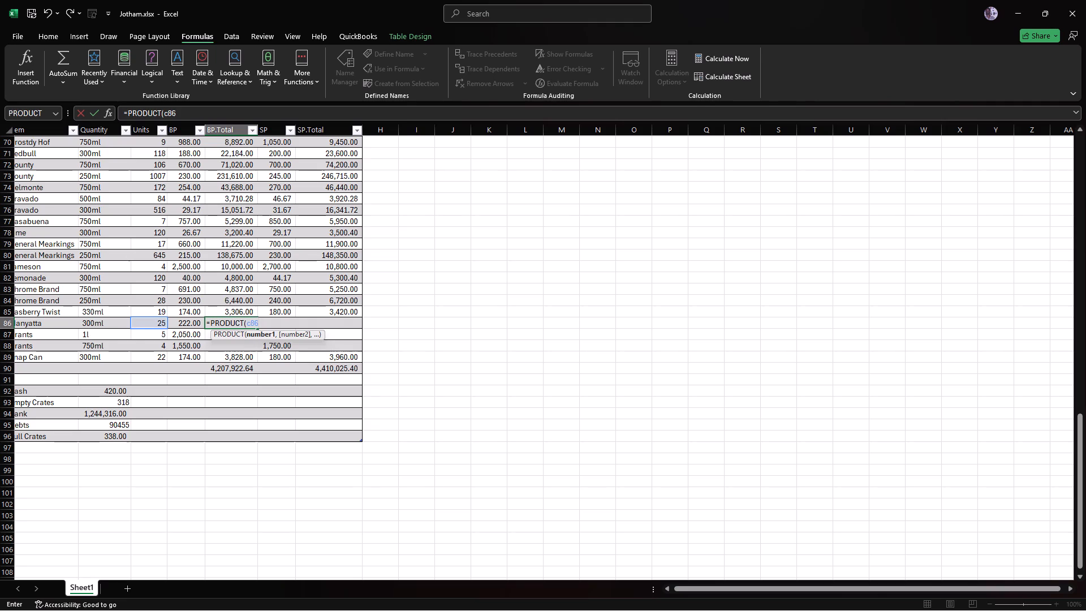
key("comma")
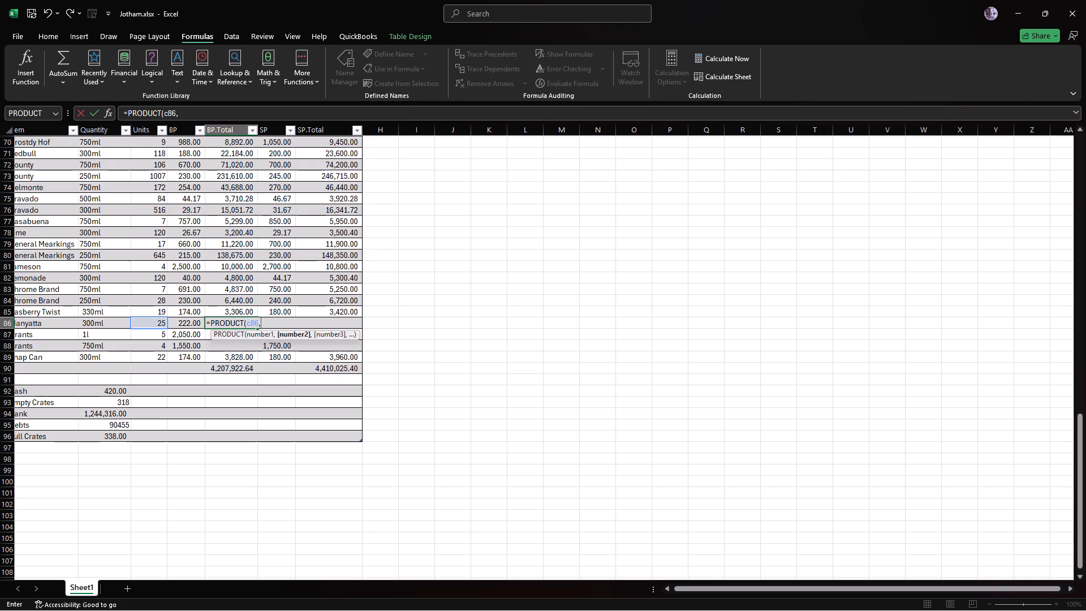
key("d")
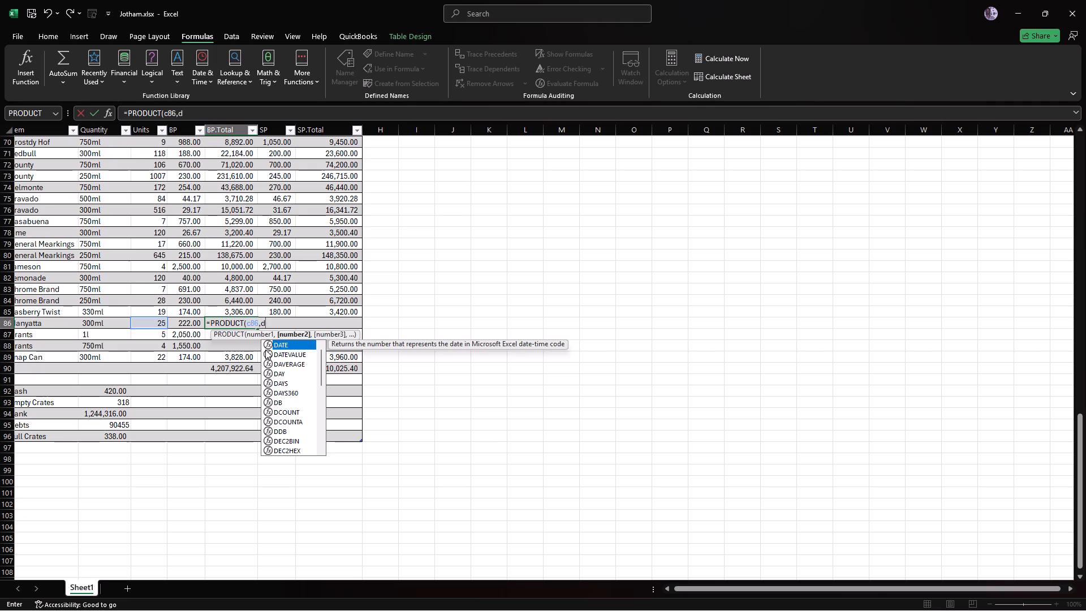
type("86")
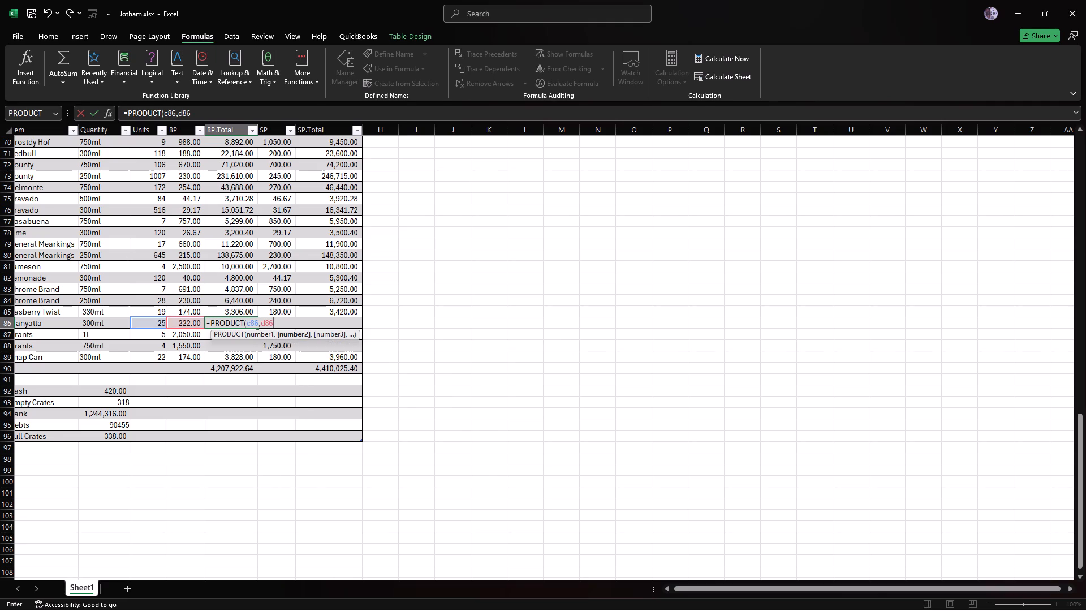
key("shift+parenright")
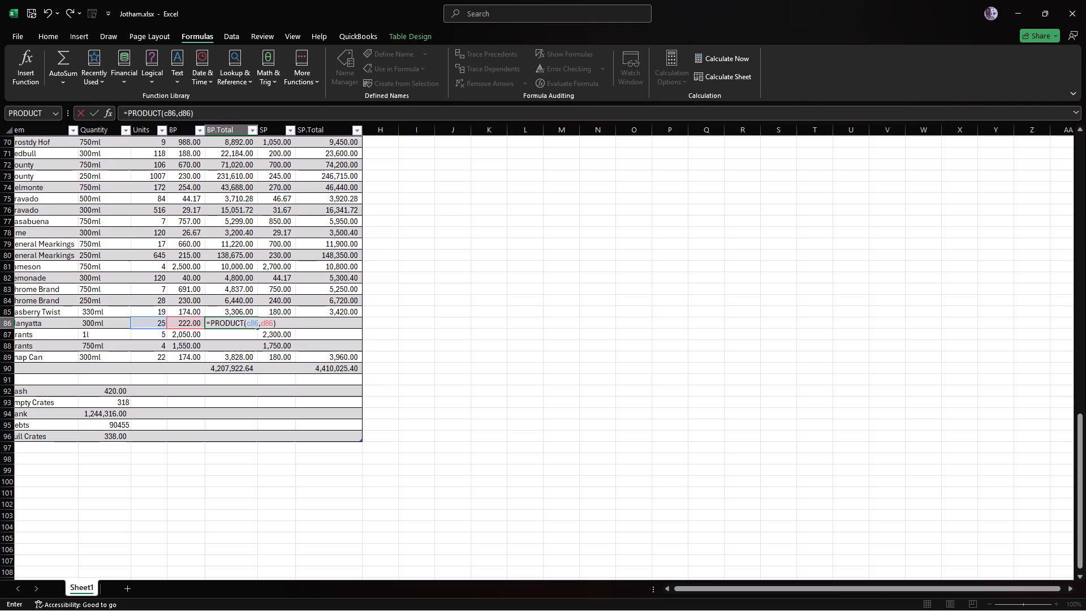
key("Return")
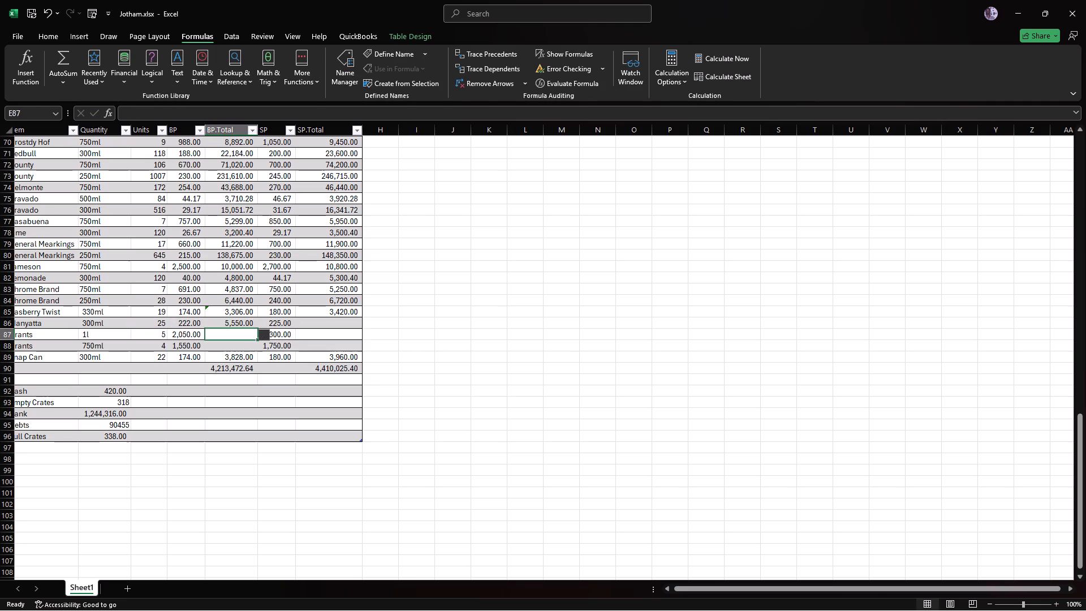
Fill the Manyatta SP.Total cell G86 with =PRODUCT(c86,f86), multiplying its units by its SP.
left_click(230, 381)
left_click(308, 322)
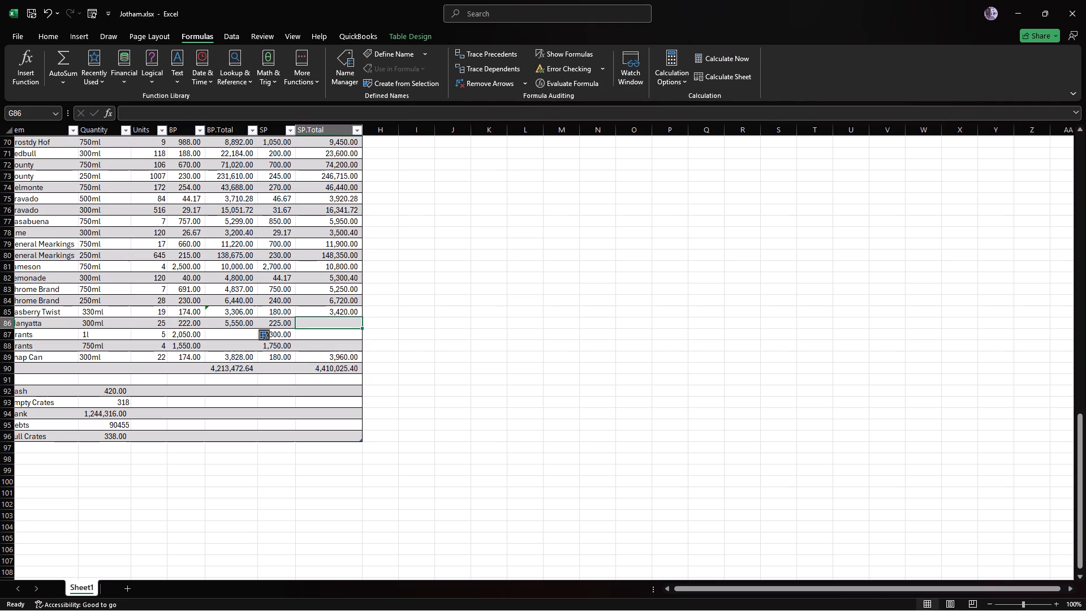
key("equal")
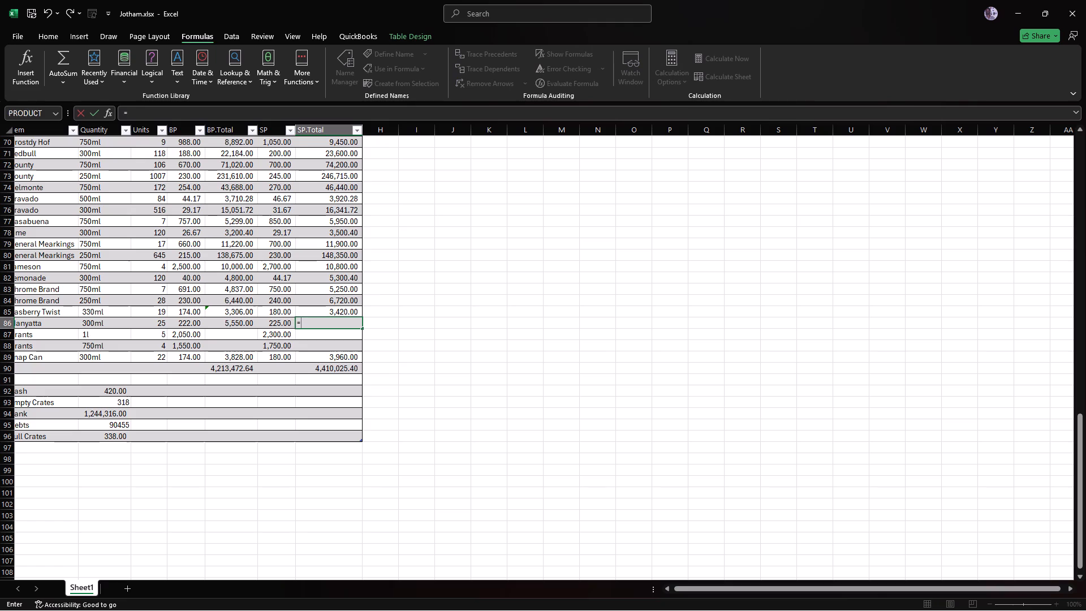
type("pro")
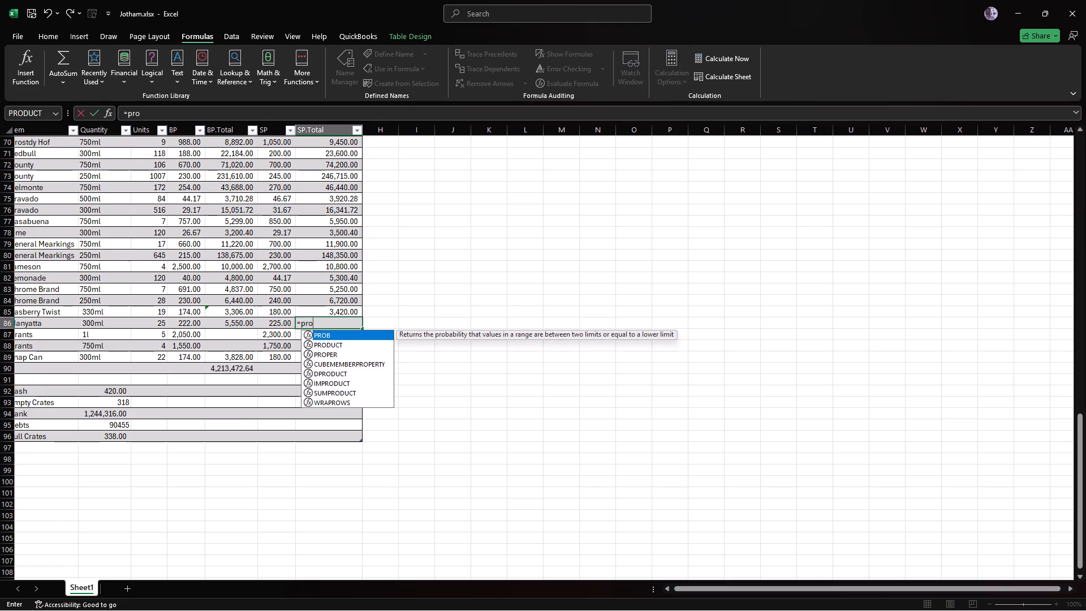
double_click(323, 342)
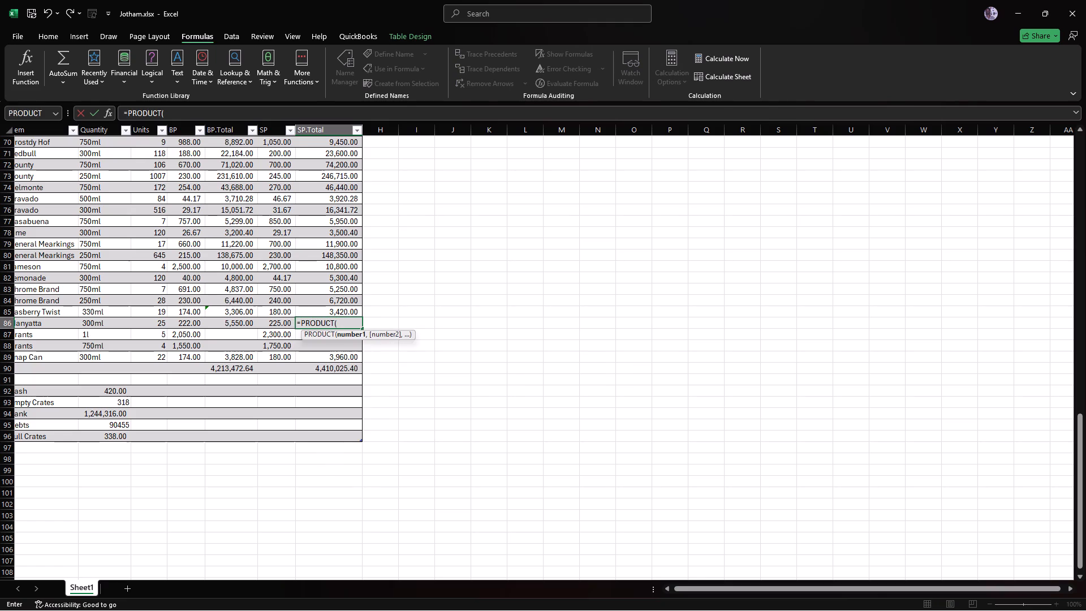
key("c")
type("86")
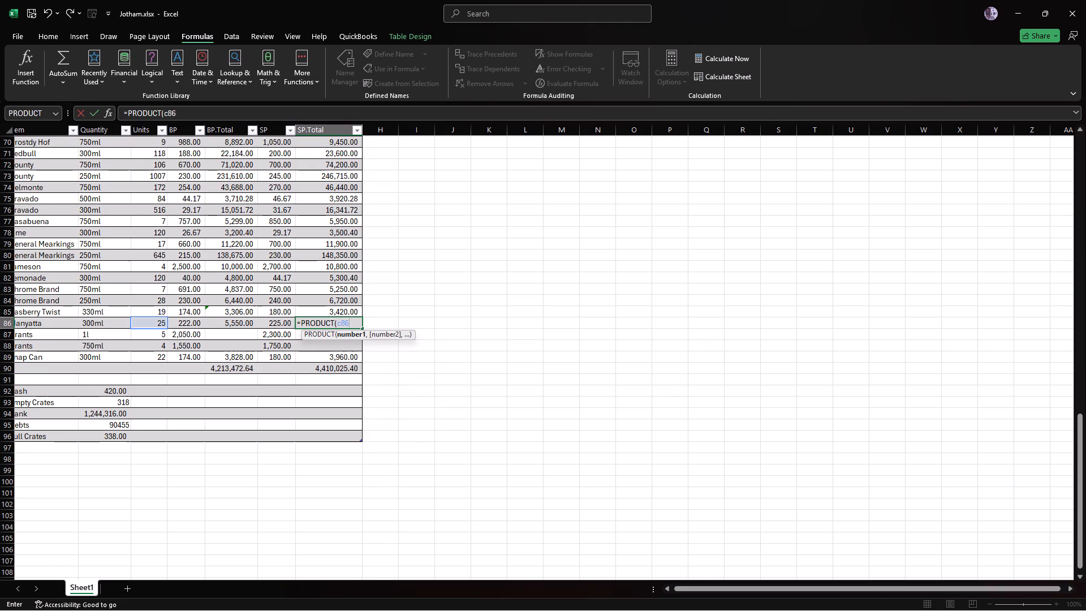
key("comma")
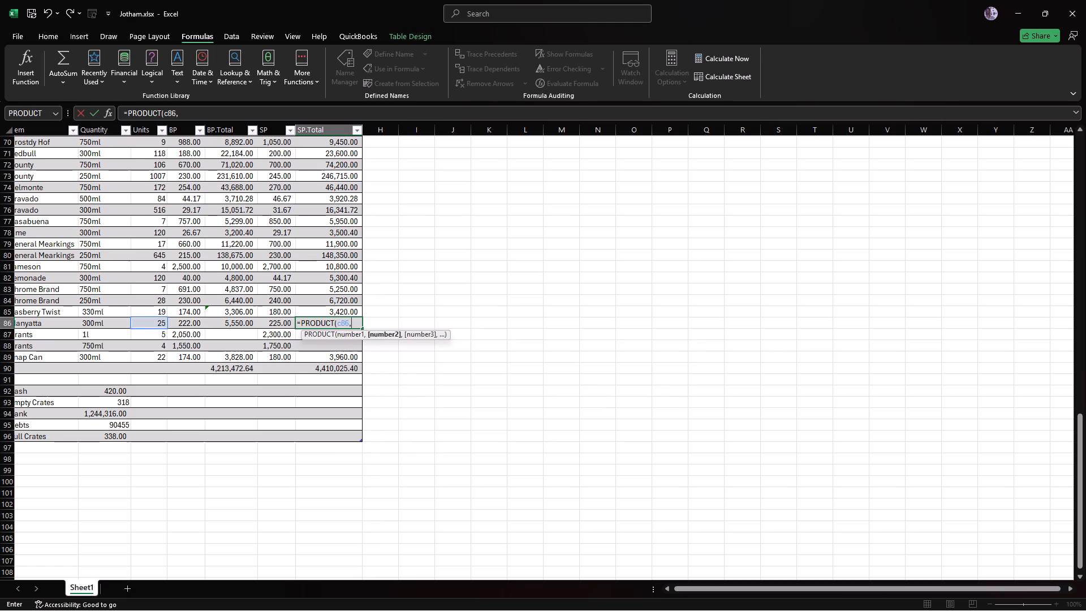
key("f")
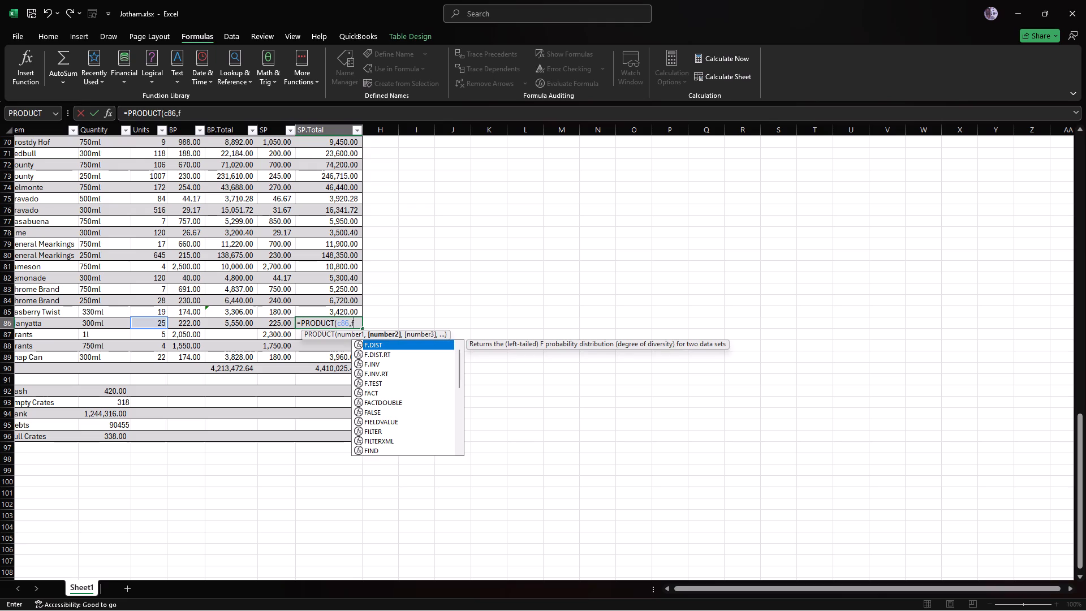
type("86")
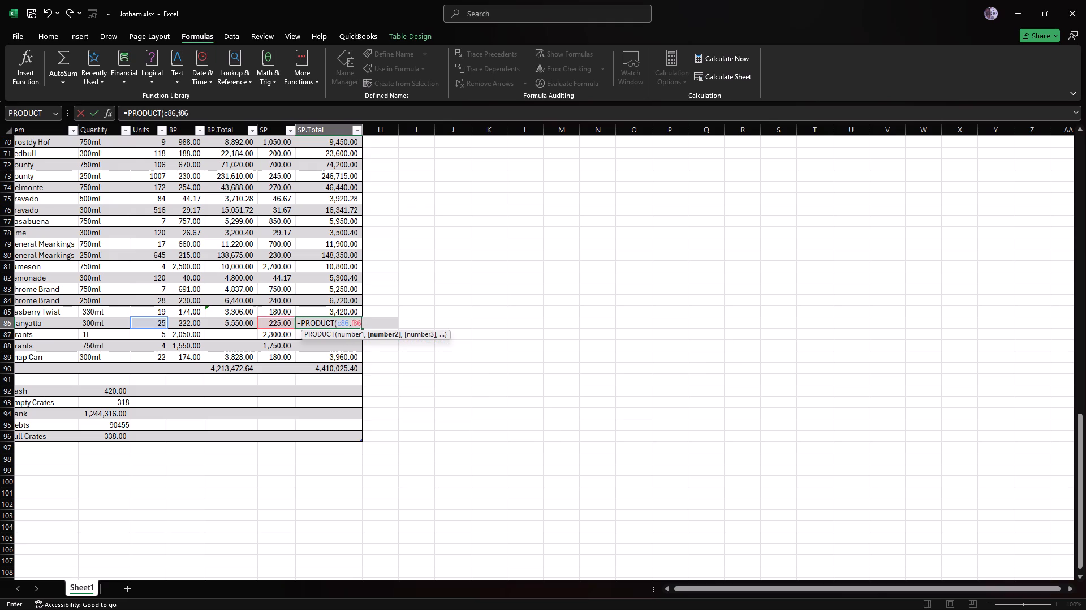
key("shift+parenright")
key("Return")
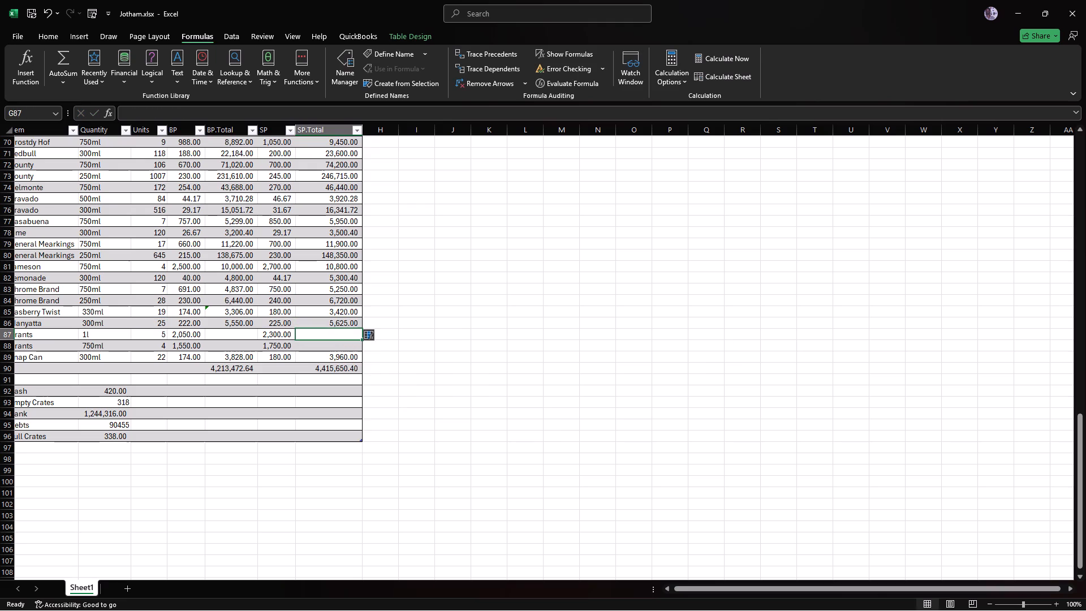
Fill the Grants 1l BP.Total cell E87 with a PRODUCT formula multiplying its units by its BP.
left_click(214, 332)
key("equal")
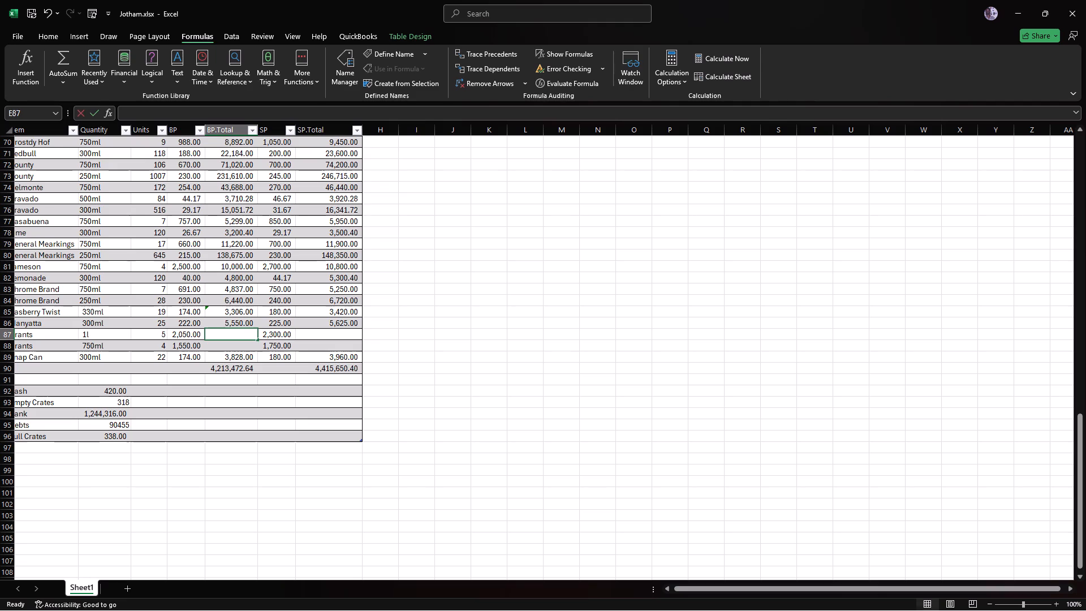
type("pr")
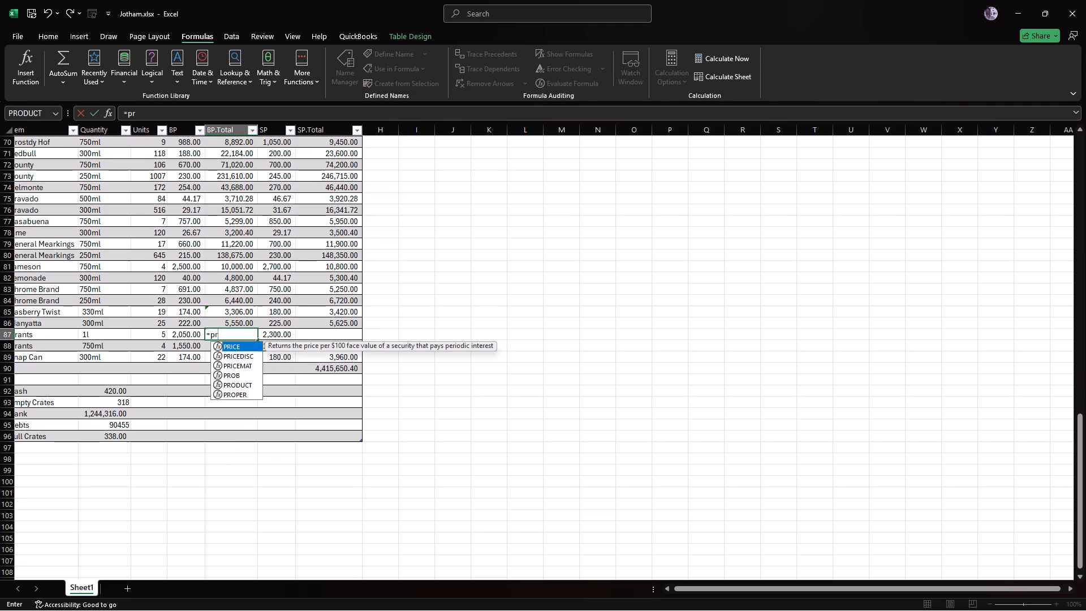
key("p")
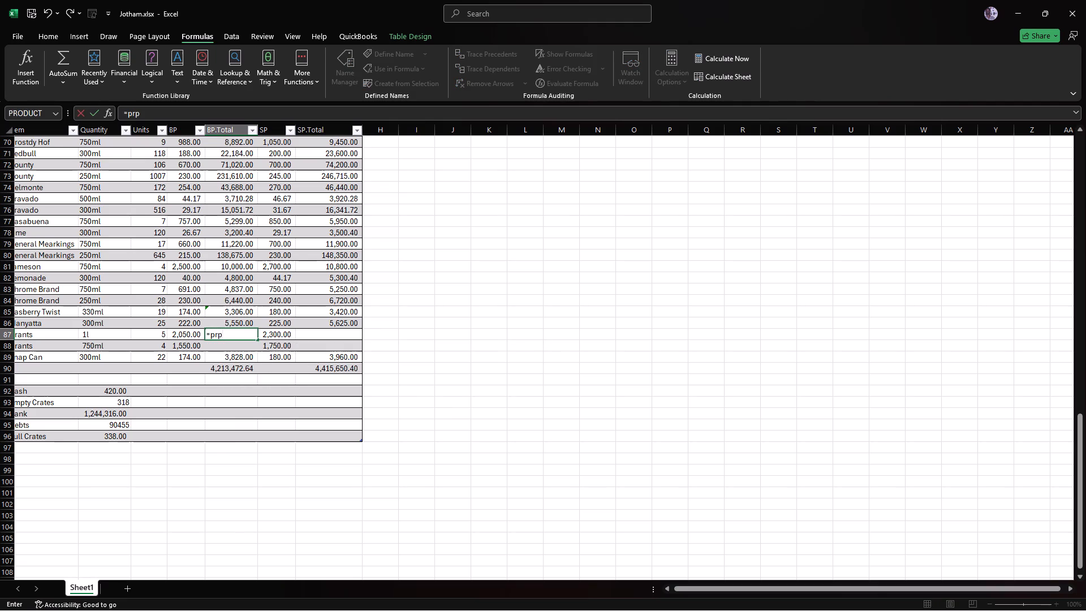
key("BackSpace")
type("od")
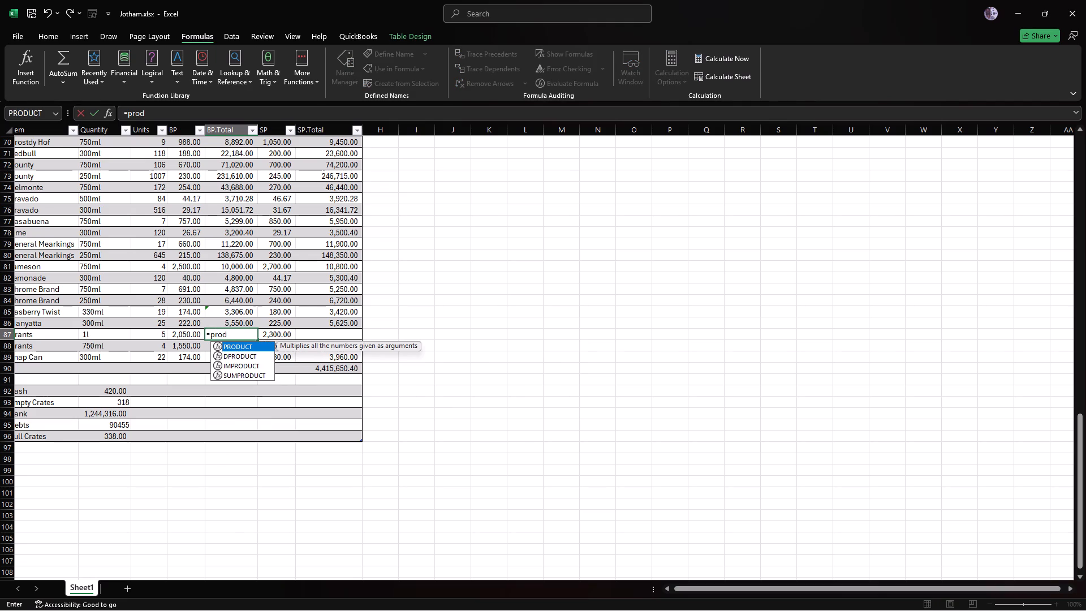
left_click(230, 345)
left_click(230, 345)
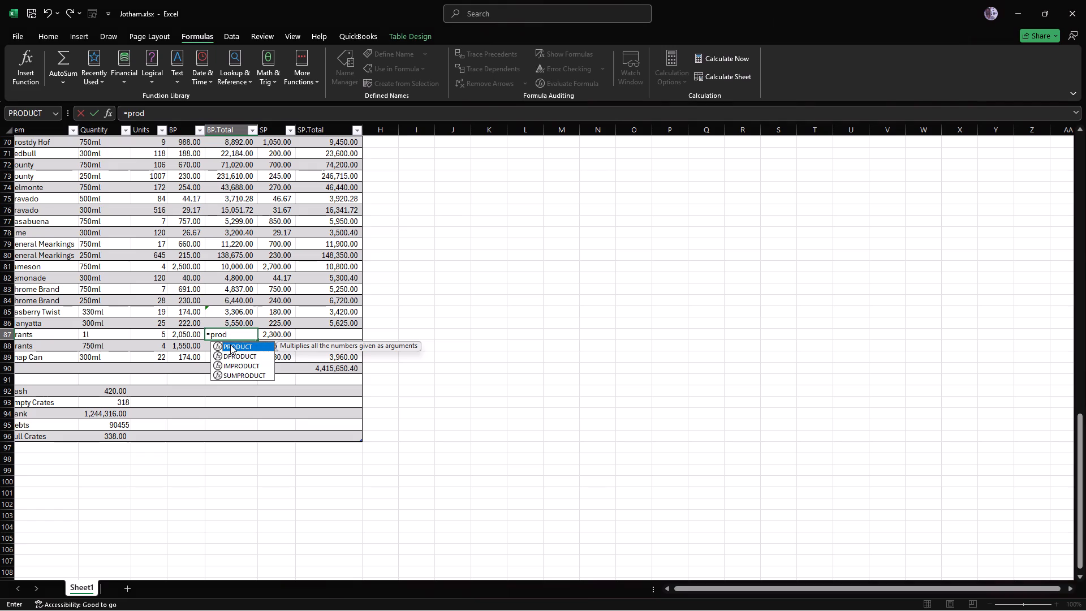
Complete the Grants 1l BP.Total formula in E87 as =PRODUCT(c87,d87), multiplying its units by its BP, and dismiss the Help pane.
double_click(230, 345)
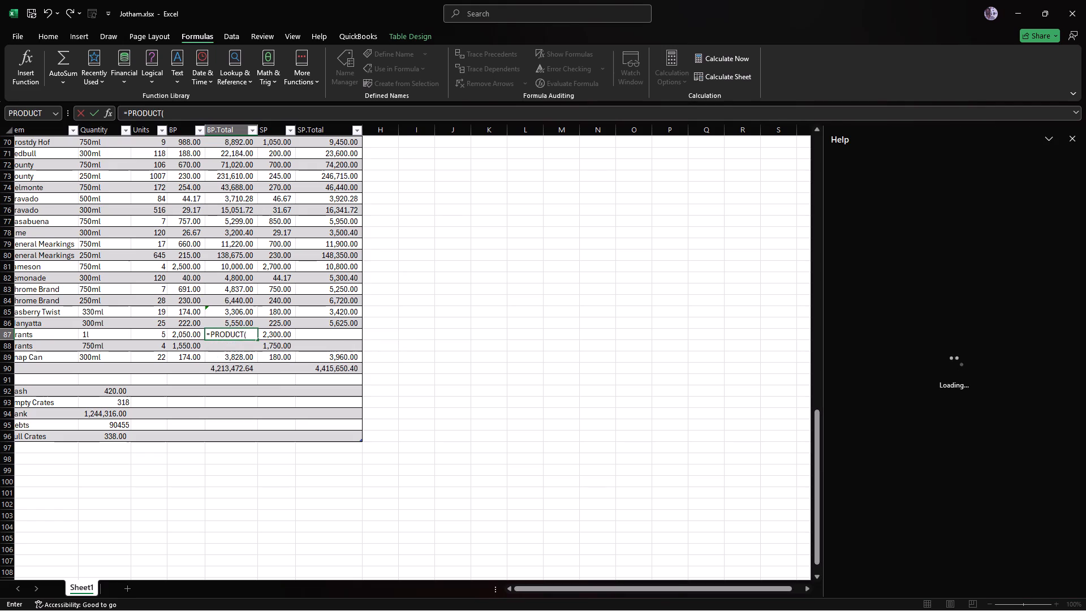
left_click(249, 337)
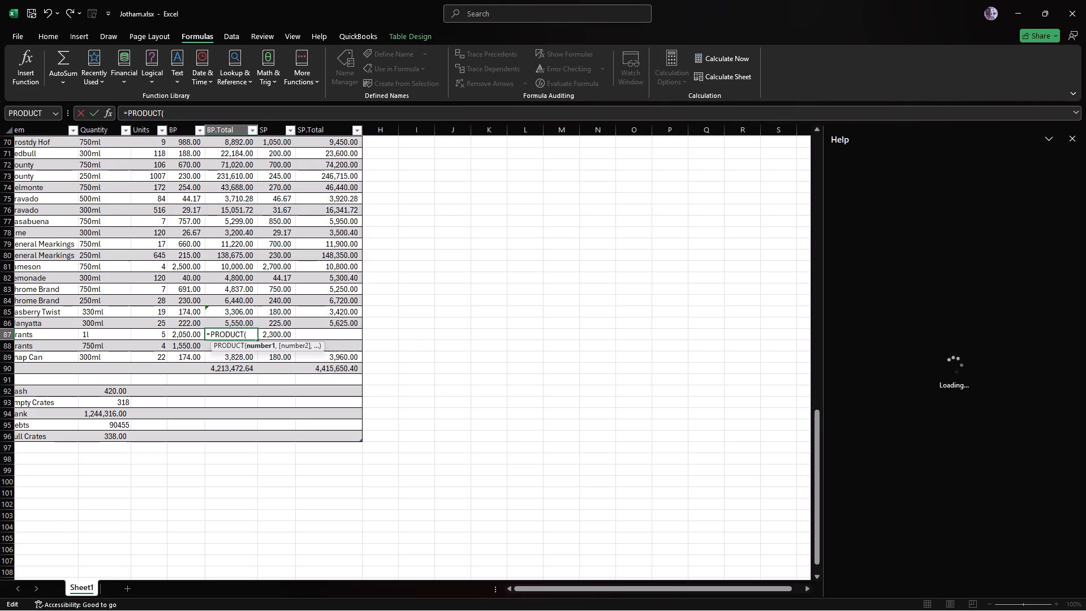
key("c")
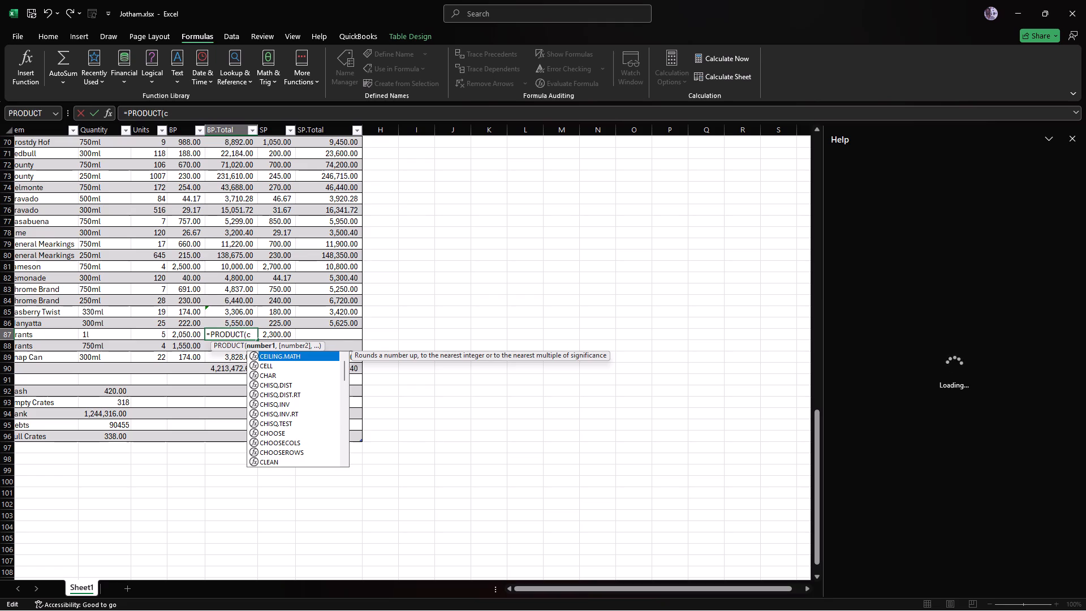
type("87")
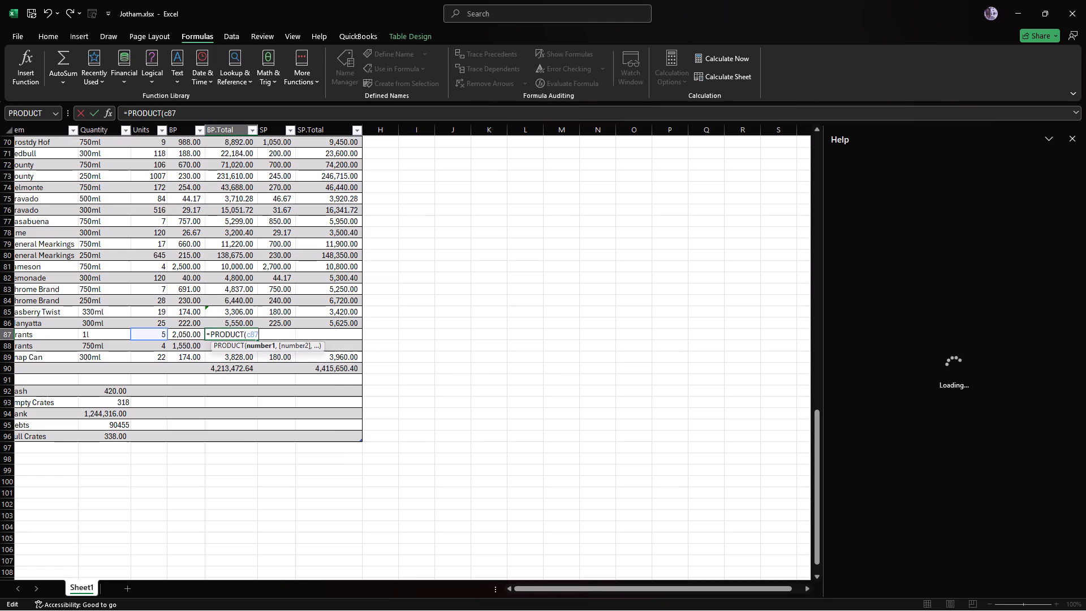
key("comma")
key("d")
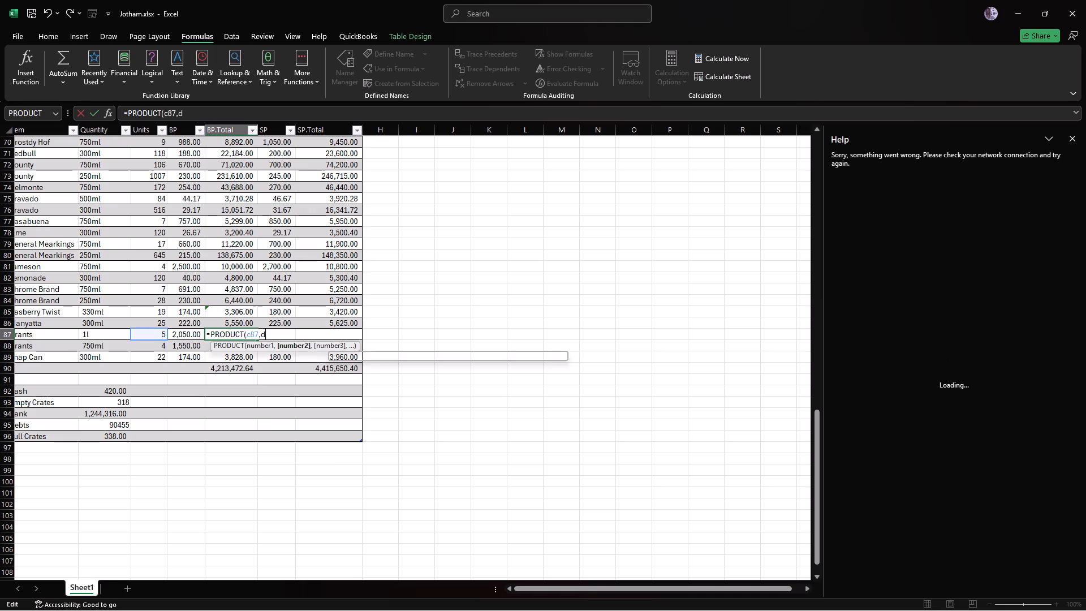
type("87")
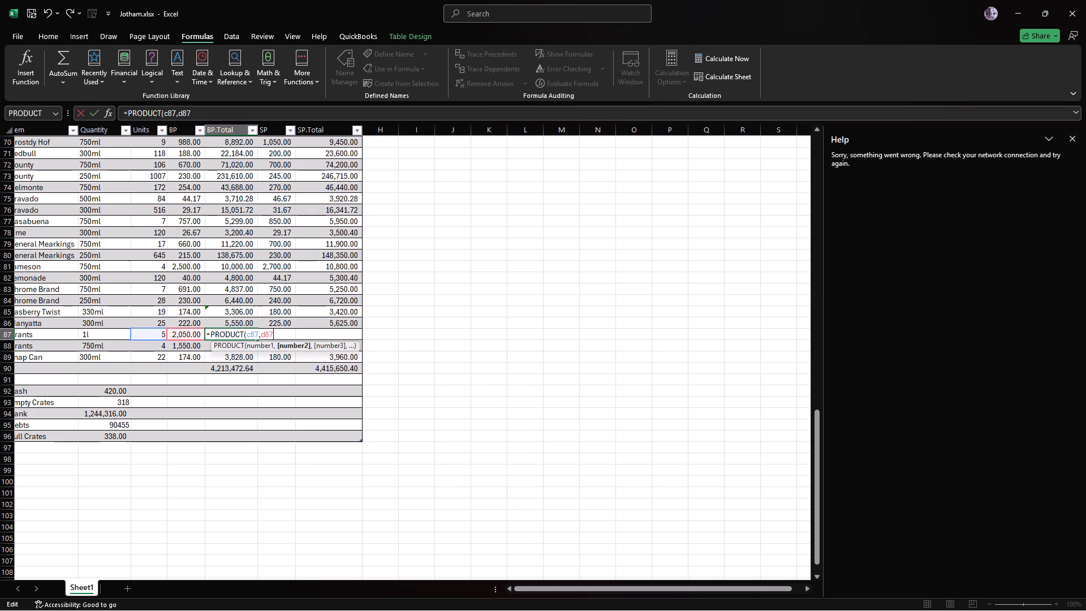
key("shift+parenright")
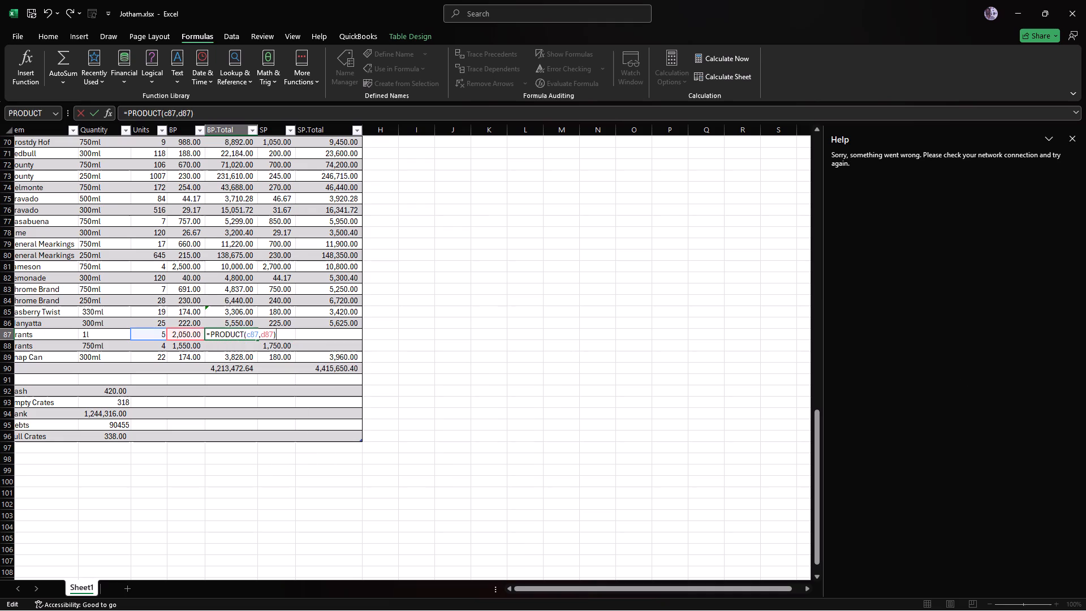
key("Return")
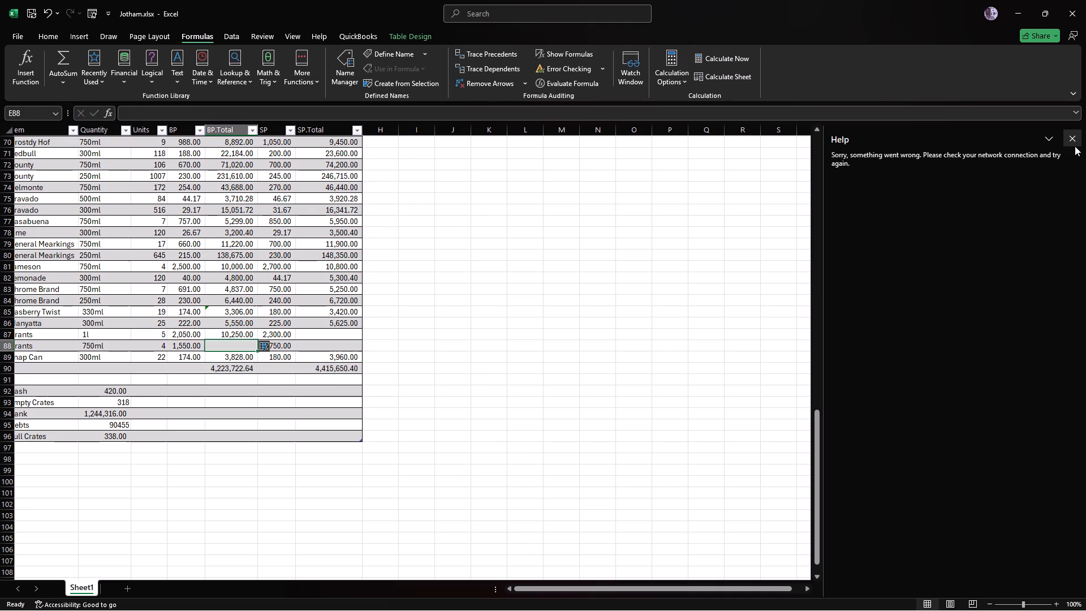
left_click(1070, 136)
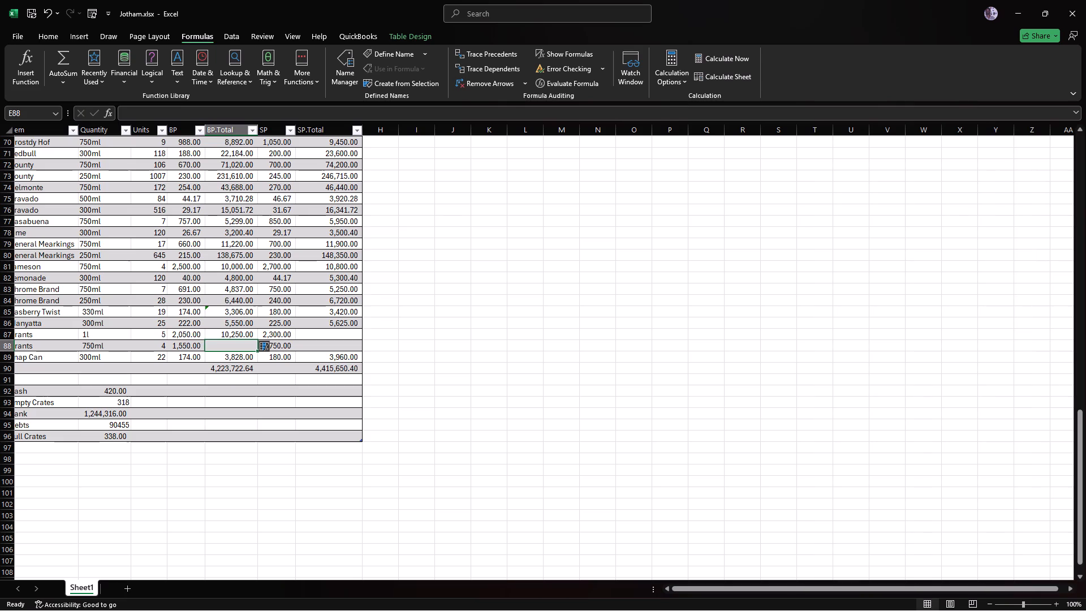
Fill the Grants 1l SP.Total cell G87 with a PRODUCT formula multiplying its units by its SP.
left_click(321, 337)
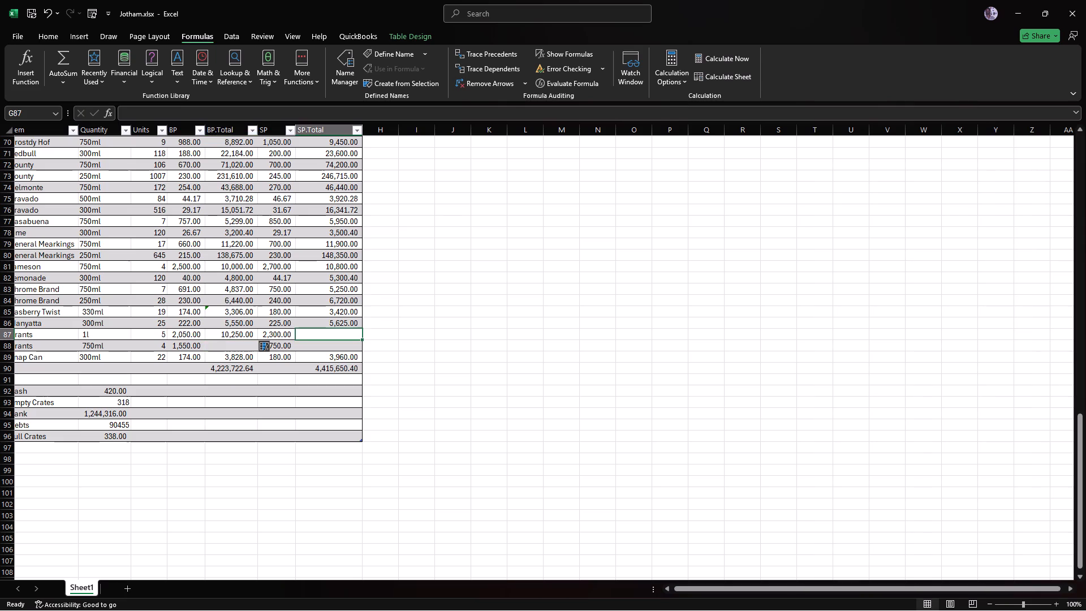
key("equal")
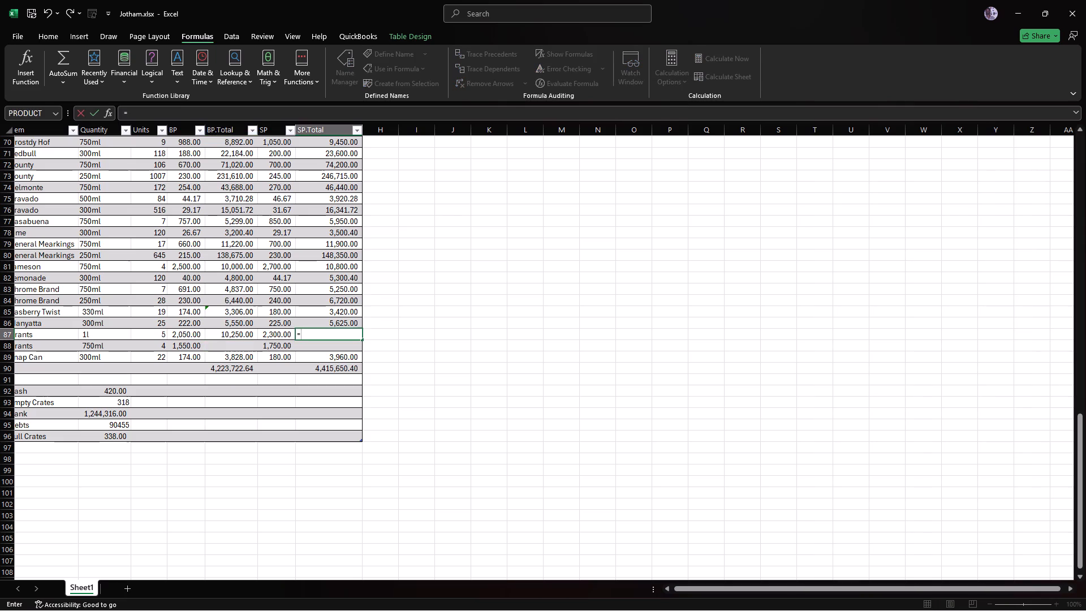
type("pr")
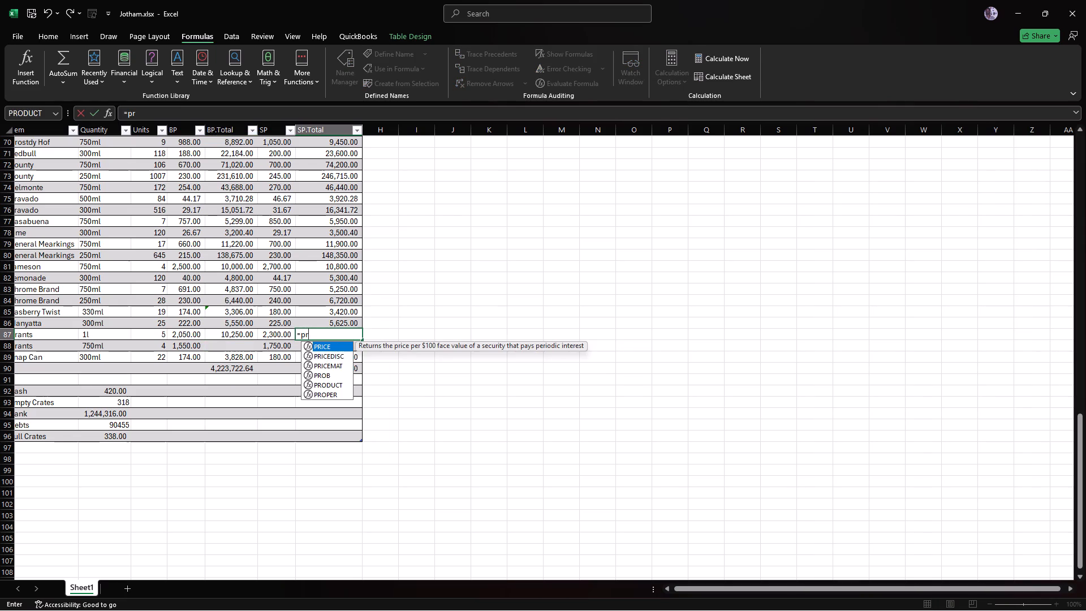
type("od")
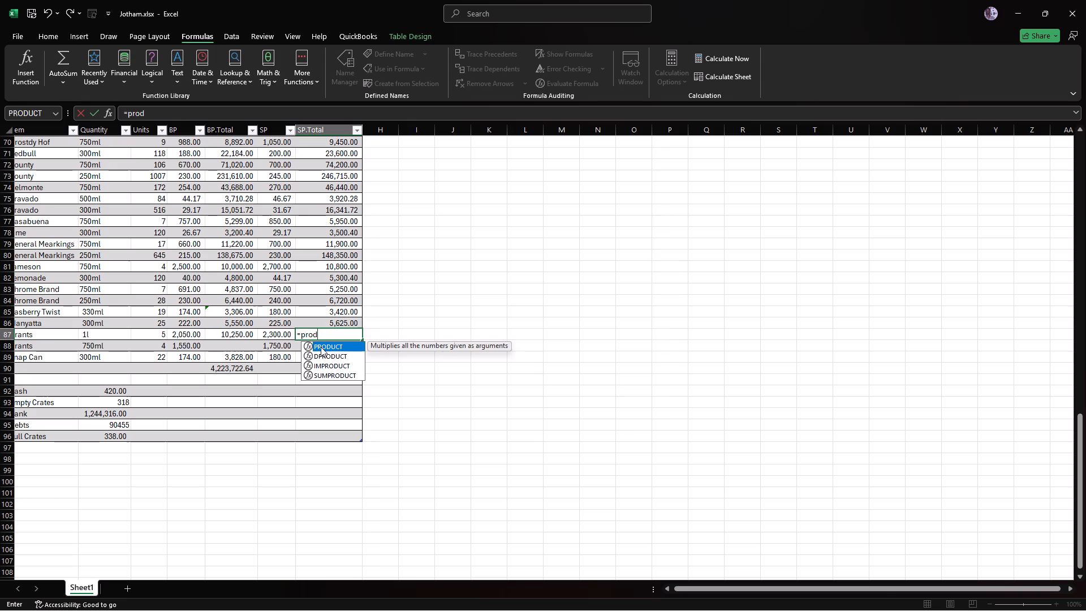
double_click(321, 347)
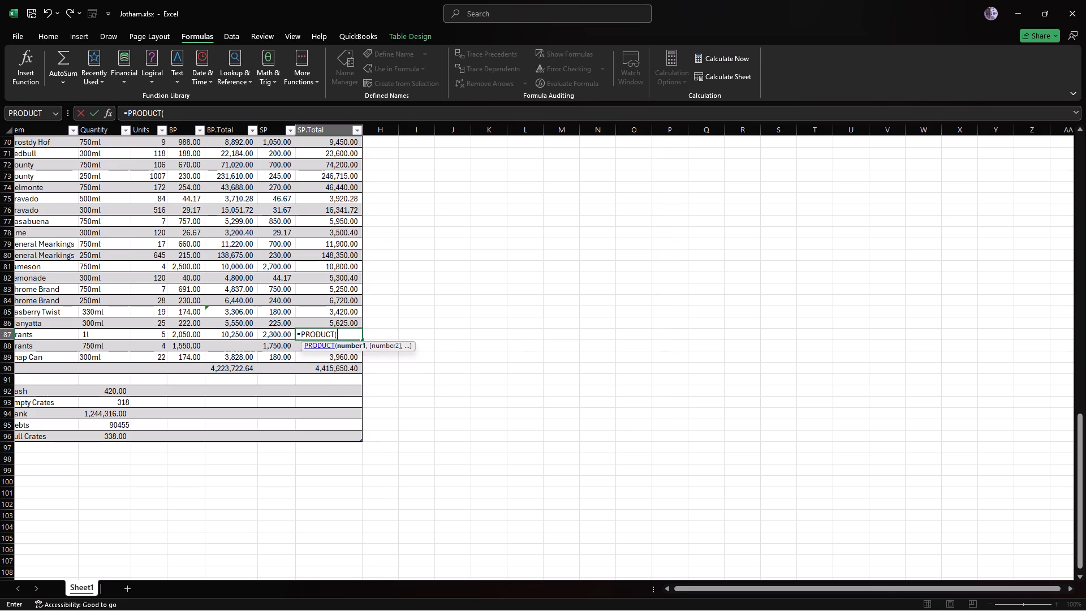
Fill the Grants 1l SP.Total cell G87 with =PRODUCT(c87,f87), multiplying its units by its SP.
key("c")
type("87")
key("comma")
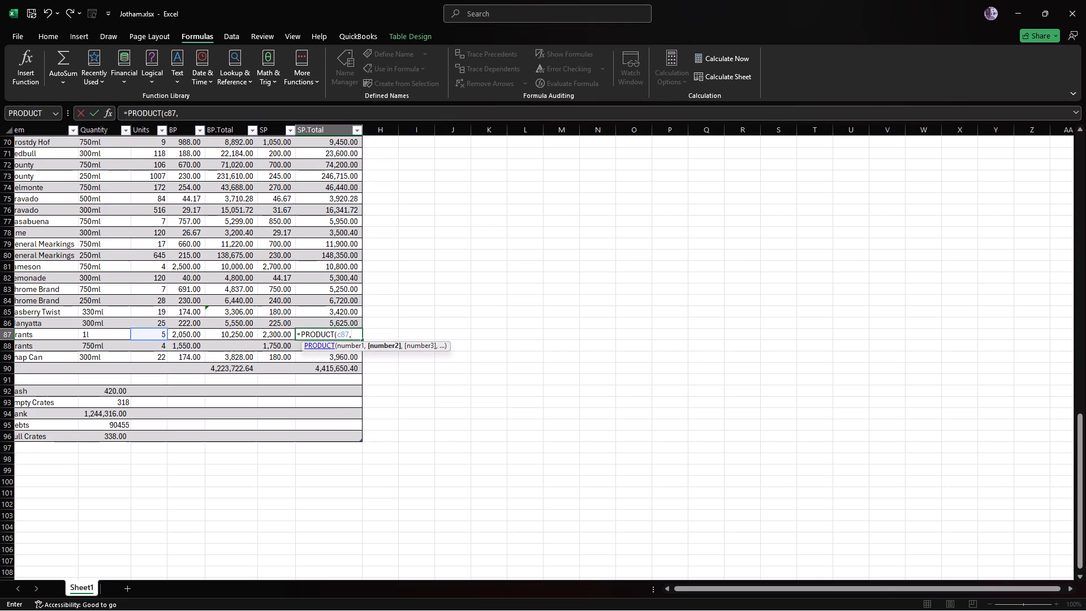
key("f")
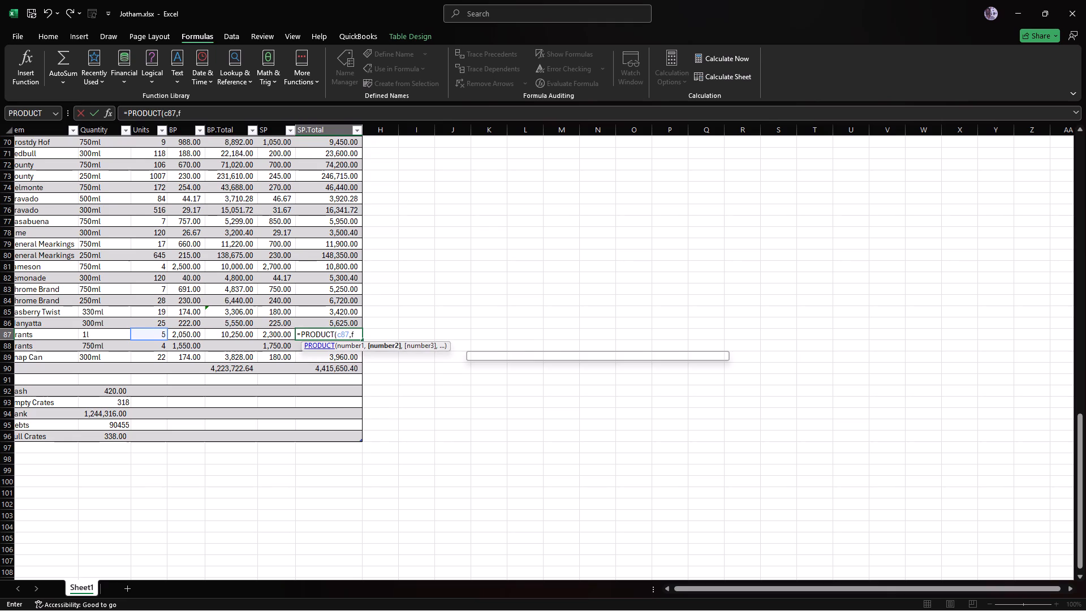
type("87")
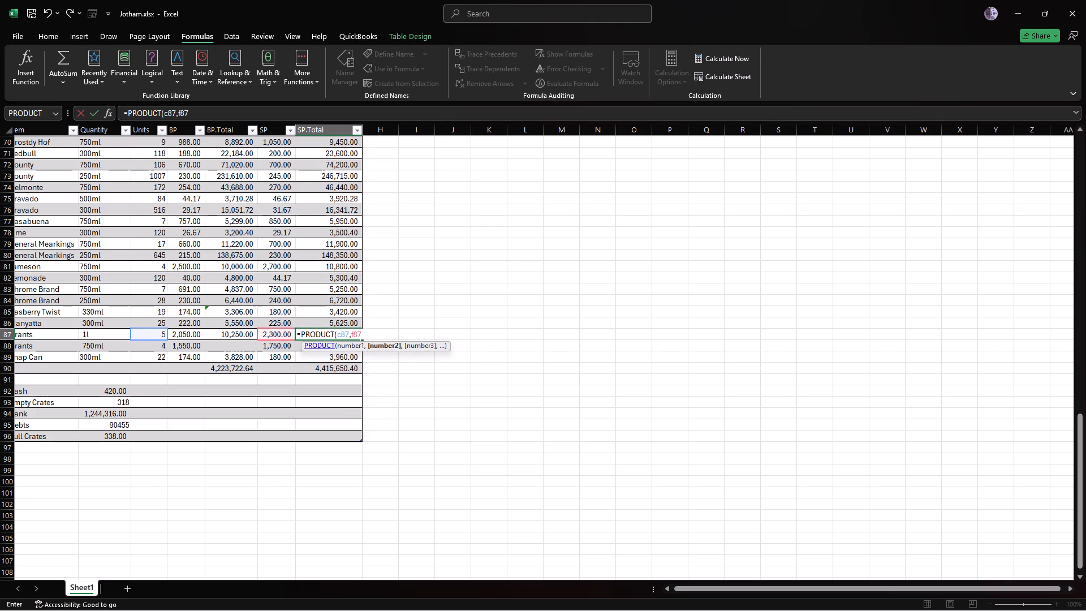
key("shift+parenright")
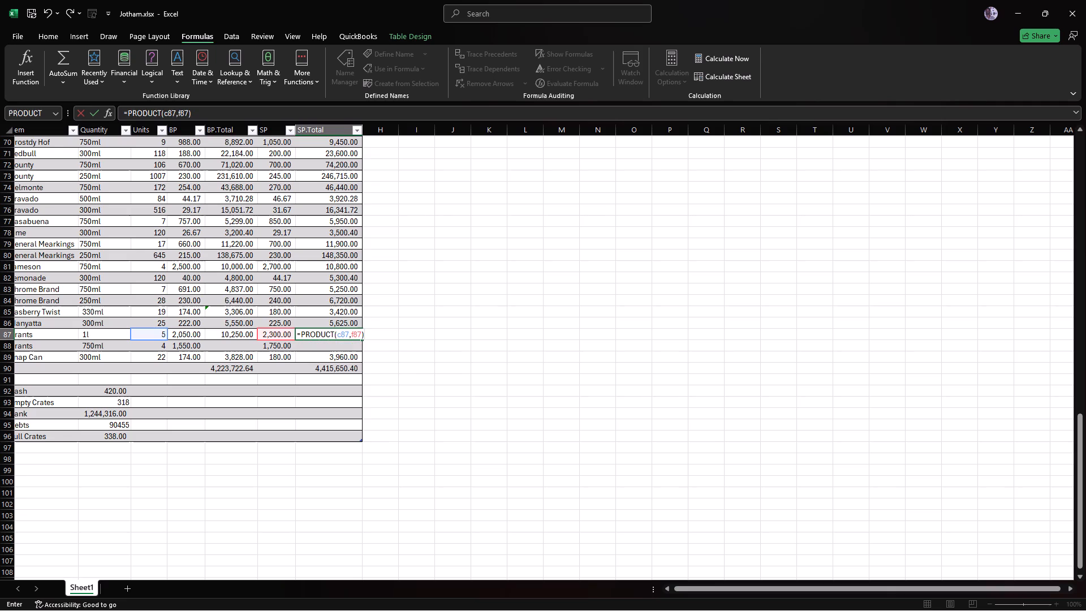
key("Return")
Fill the Grants 750ml BP.Total cell E88 with =PRODUCT(c88,d88), multiplying its units by its BP, and close the Help pane.
left_click(216, 347)
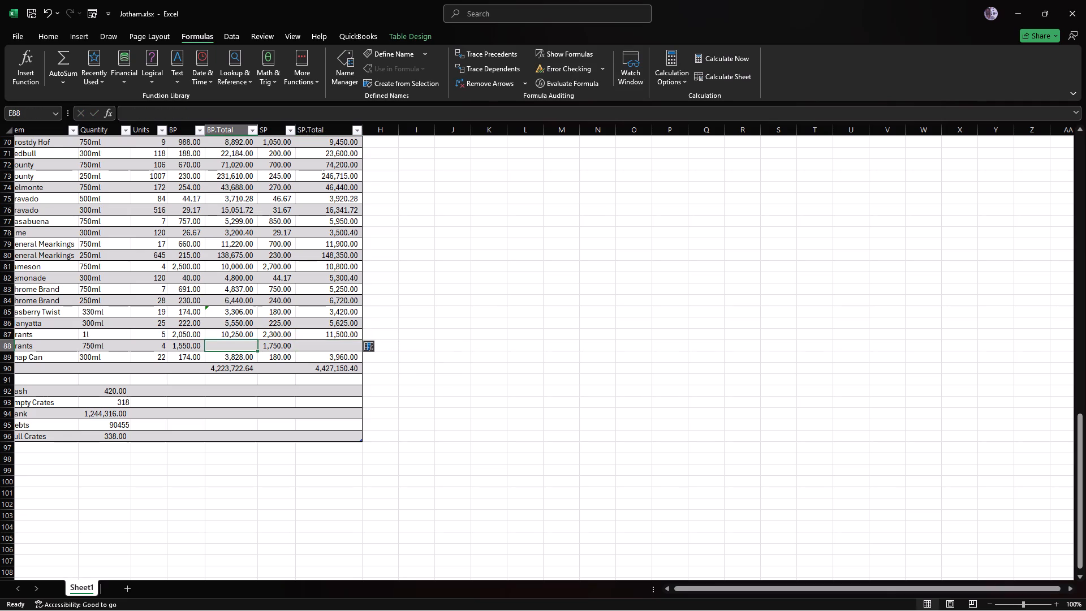
key("equal")
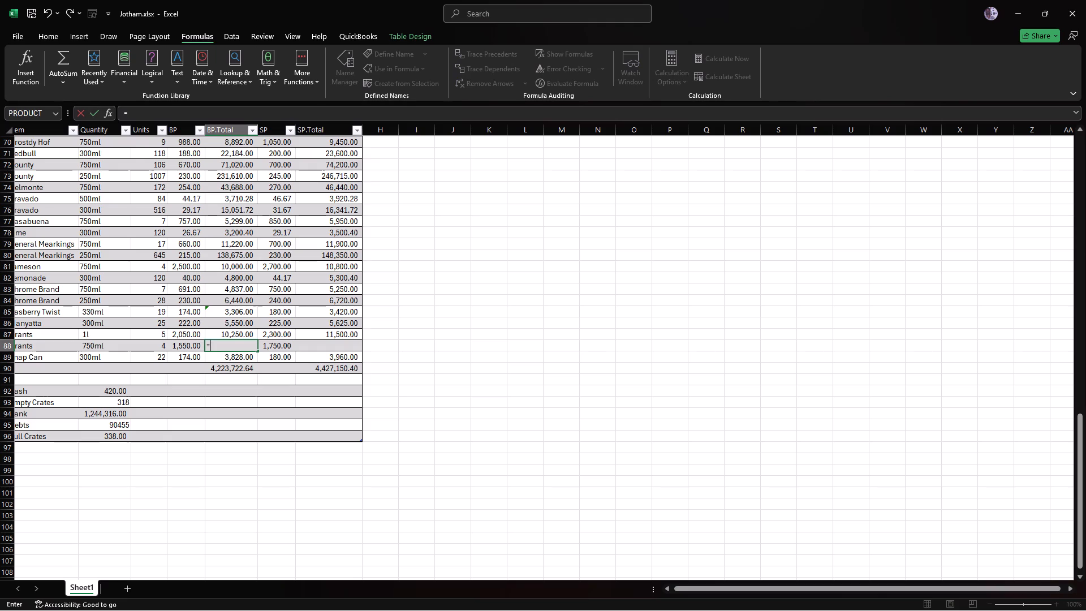
type("pr")
type("od")
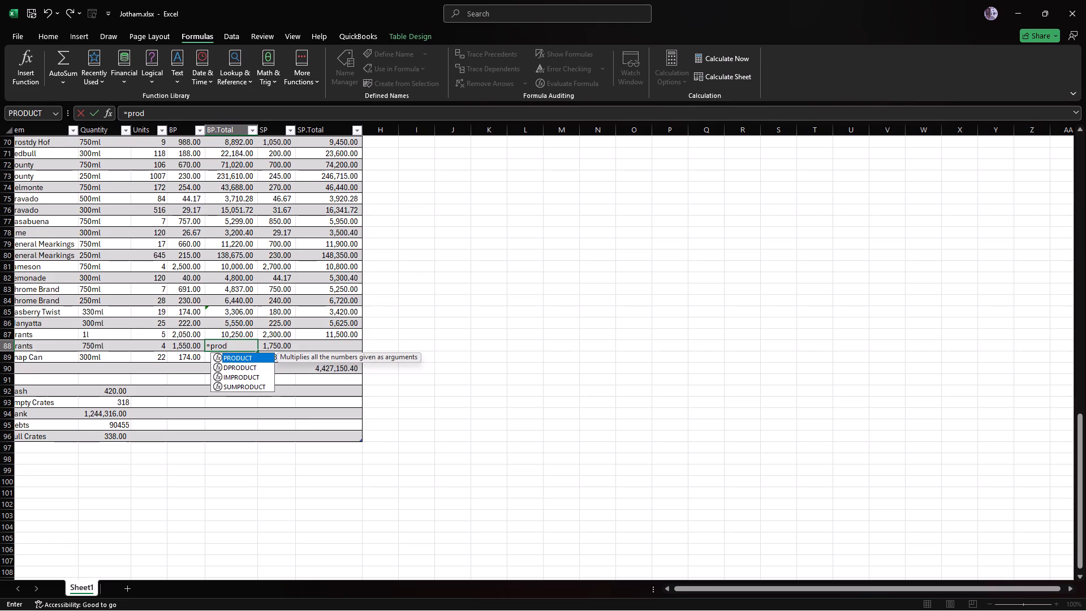
key("u")
type("ct")
left_click(235, 356)
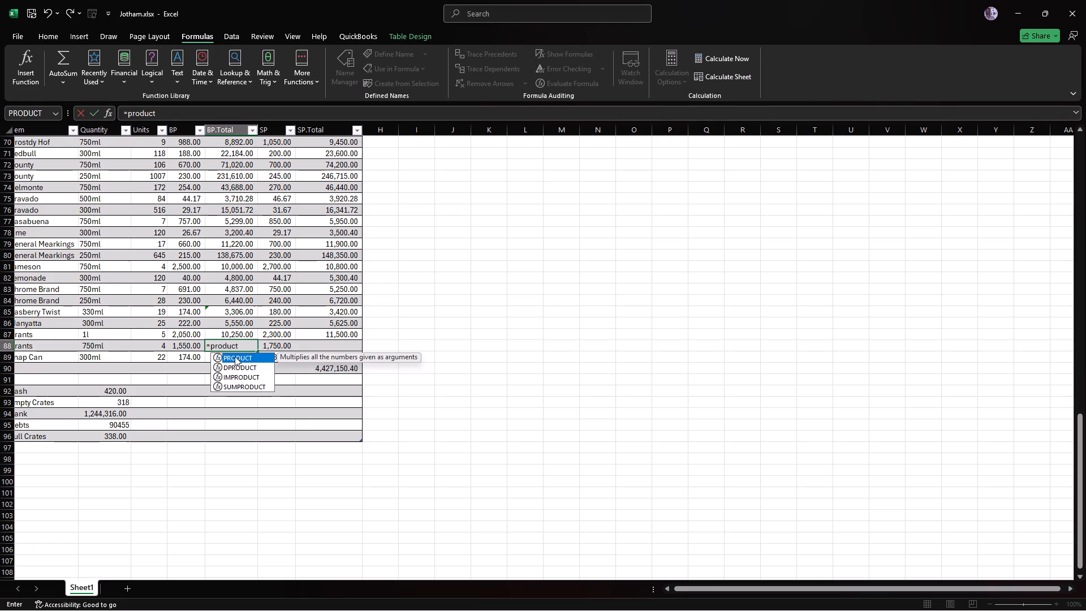
double_click(235, 356)
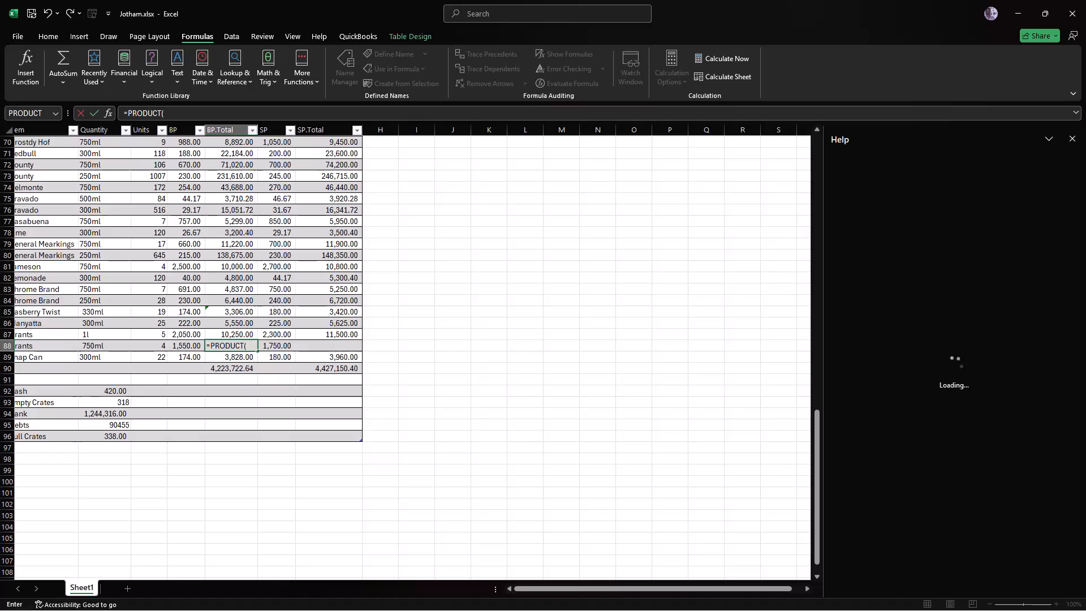
left_click(247, 344)
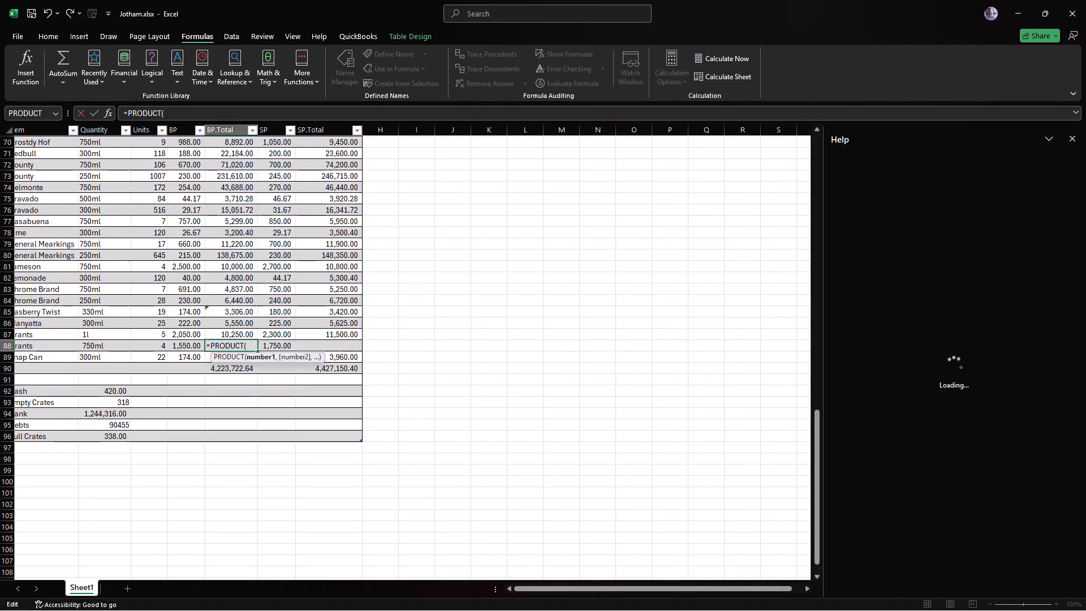
key("c")
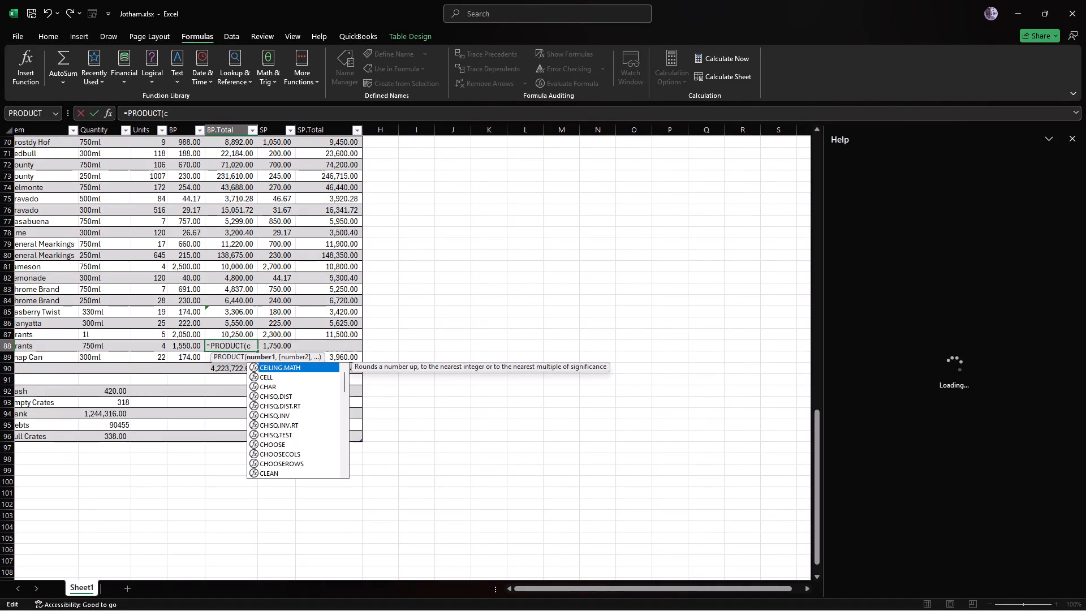
type("88")
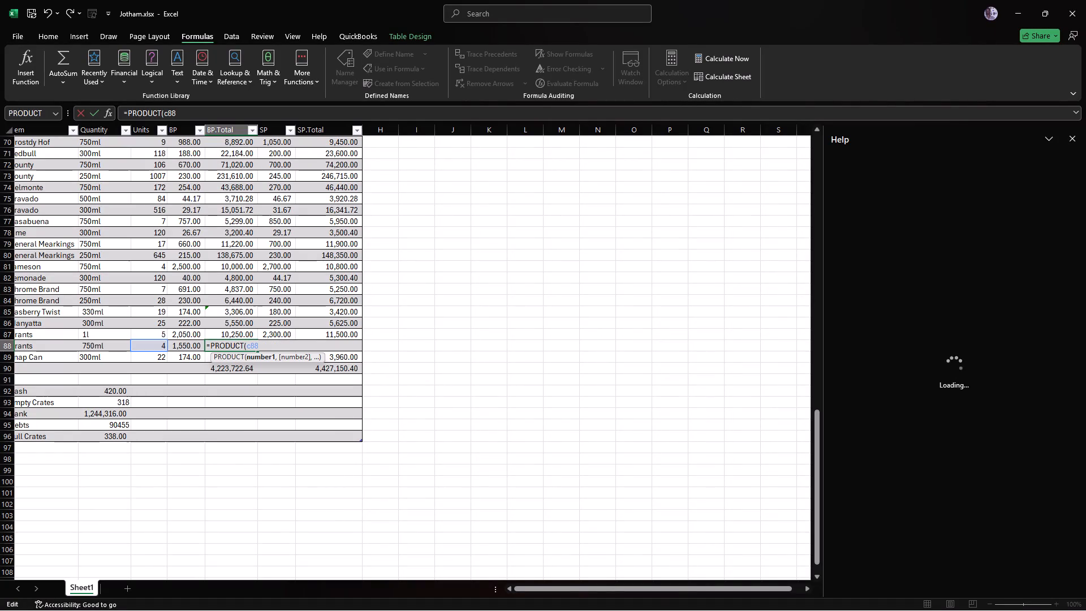
key("comma")
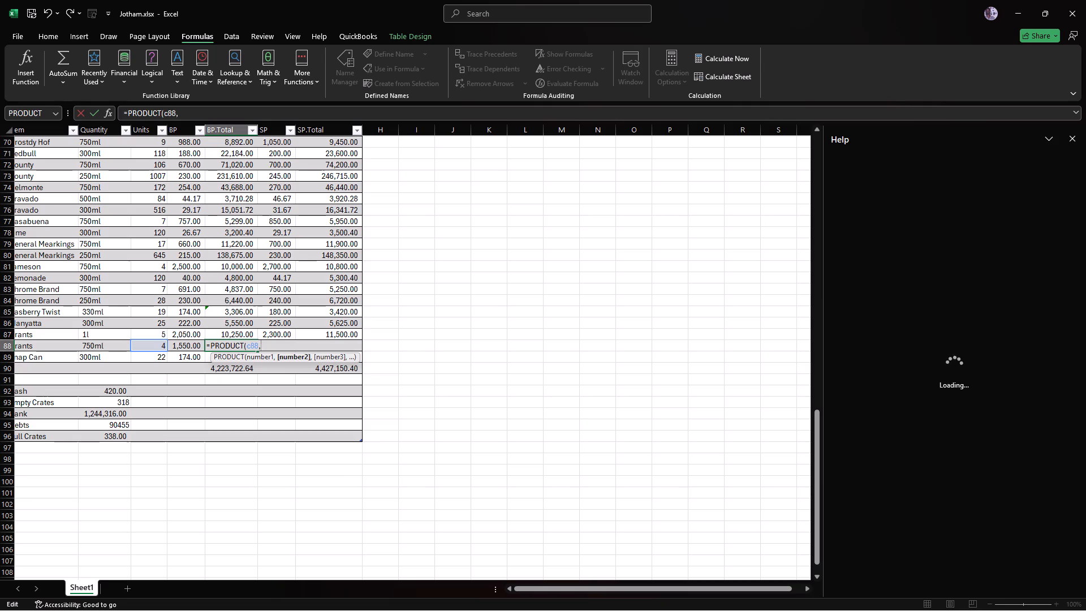
key("d")
type("88")
key("shift+parenright")
key("Return")
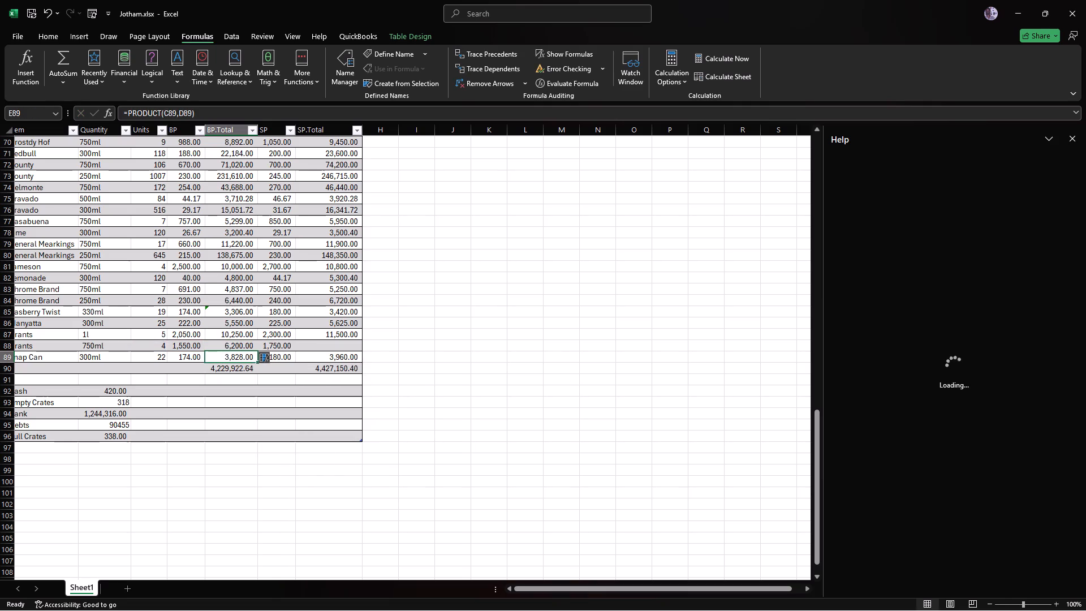
left_click(1071, 137)
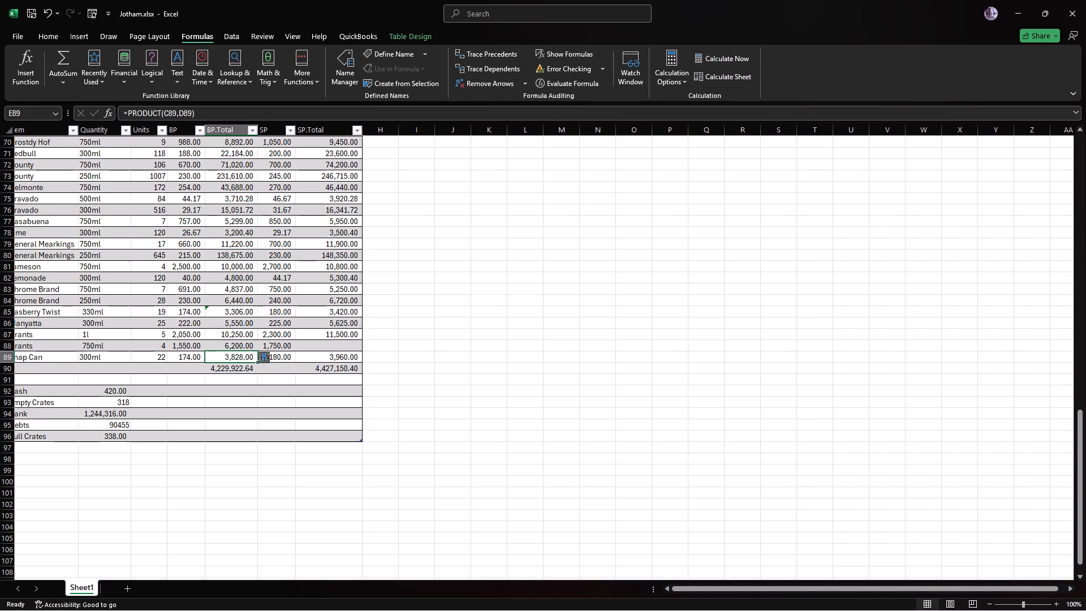
Fill the Grants 750ml SP.Total cell G88 with =PRODUCT(c88,f88), multiplying its units by its SP.
left_click(324, 347)
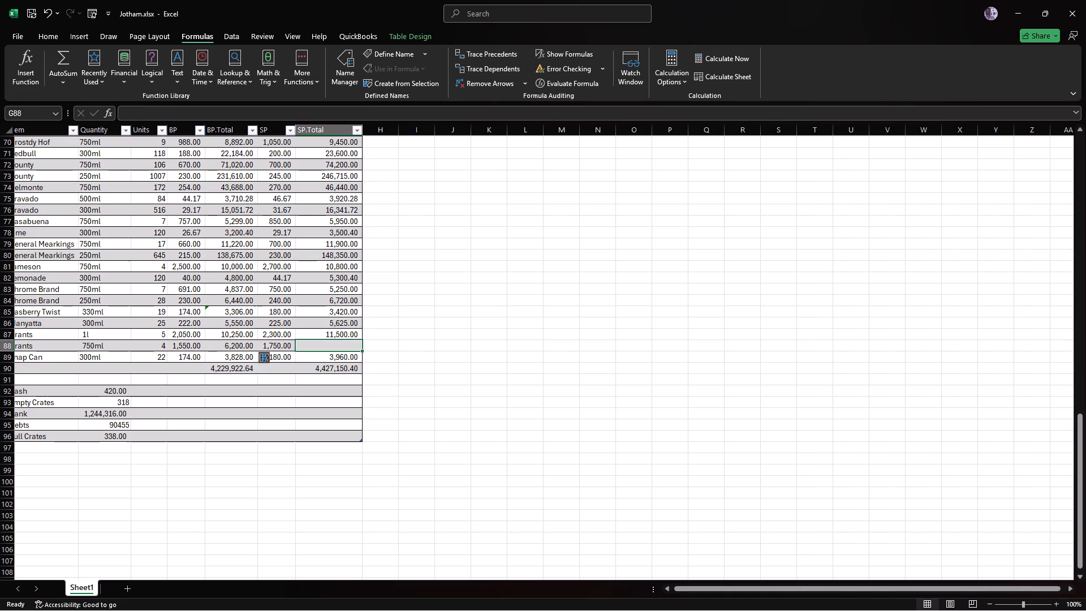
key("equal")
type("pr")
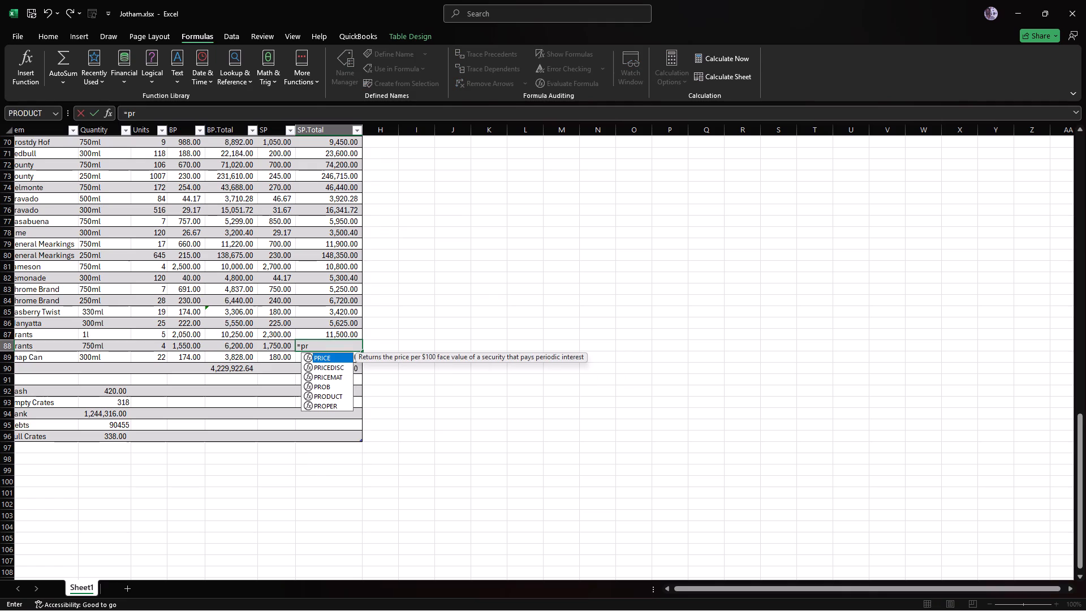
type("od")
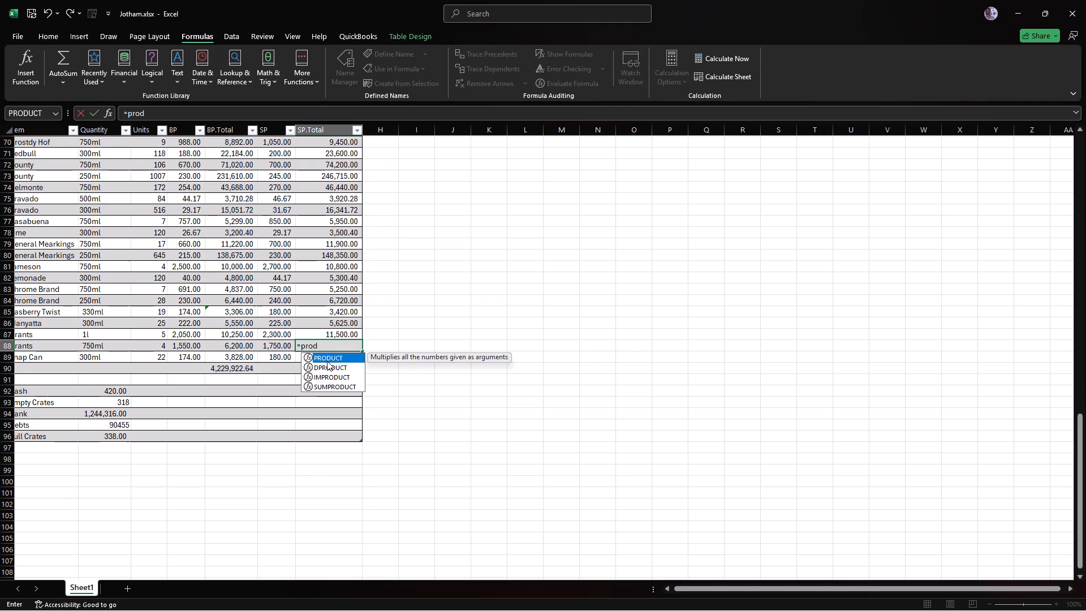
double_click(325, 356)
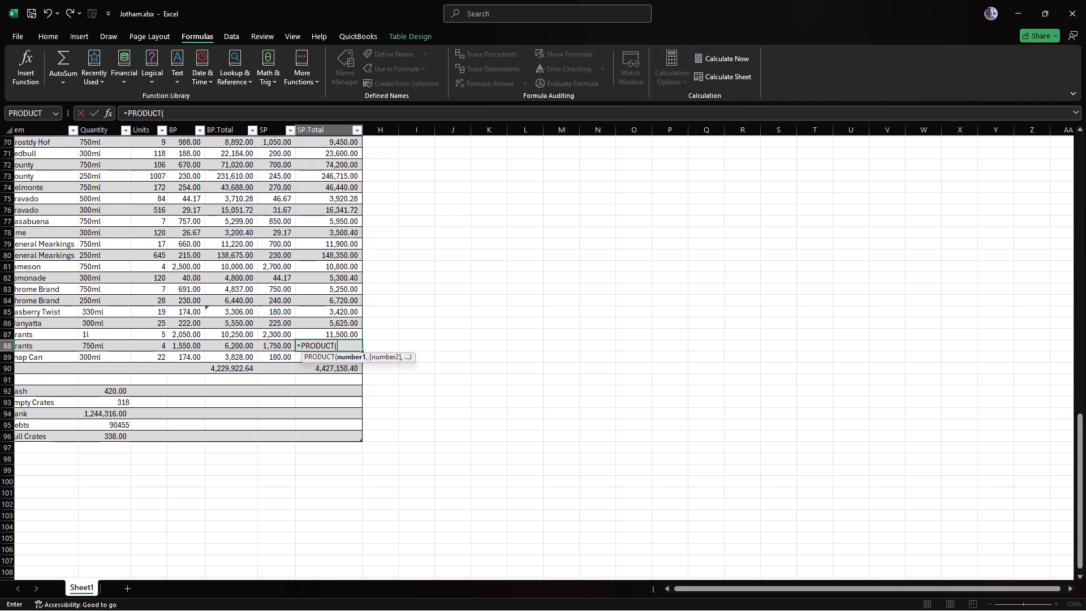
key("c")
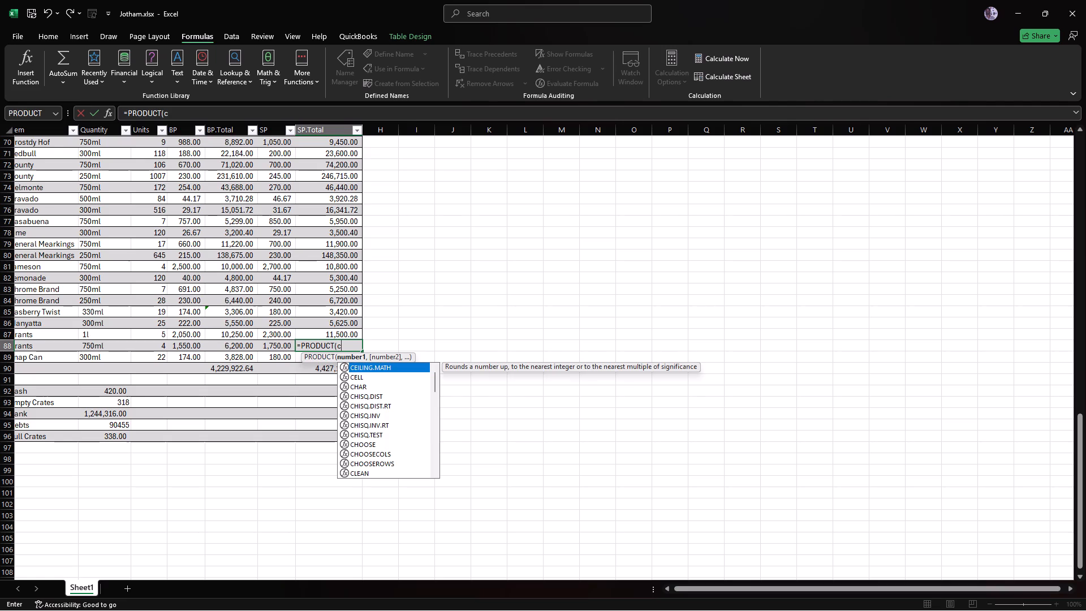
type("88")
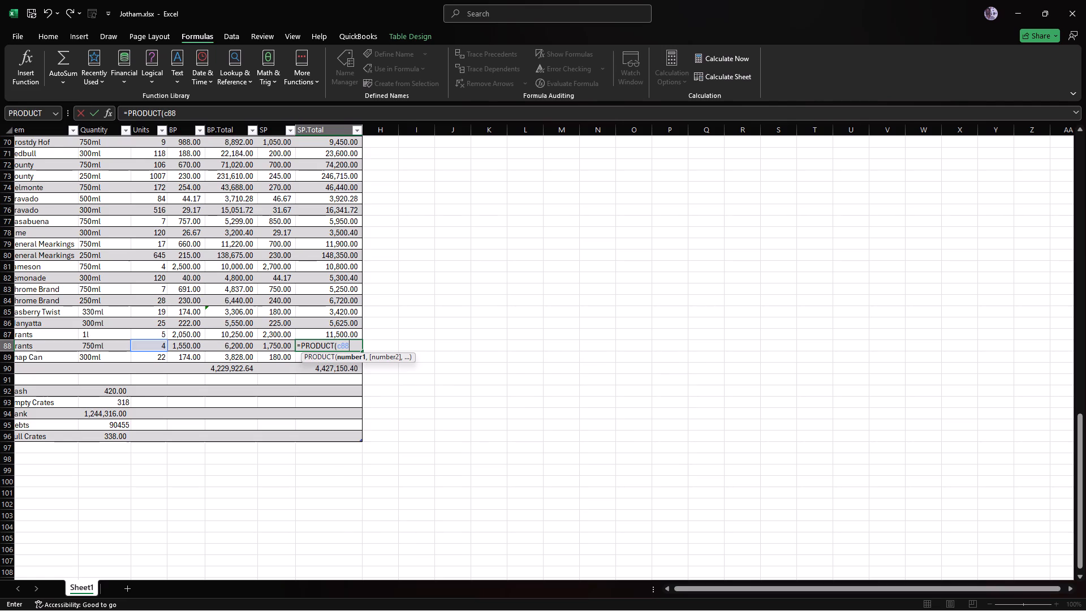
key("comma")
key("f")
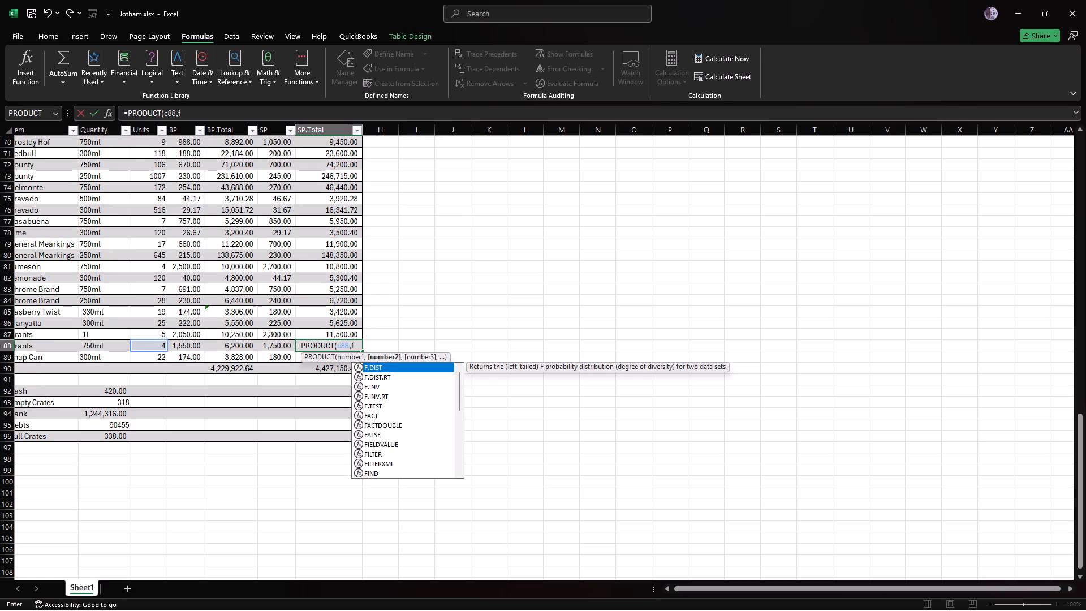
type("88")
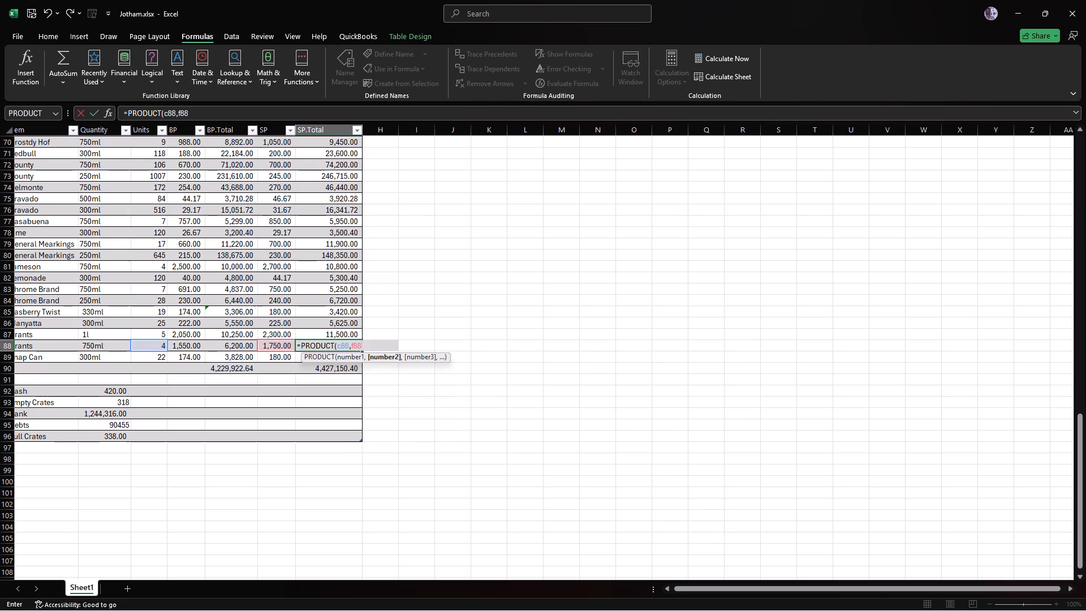
key("shift+parenright")
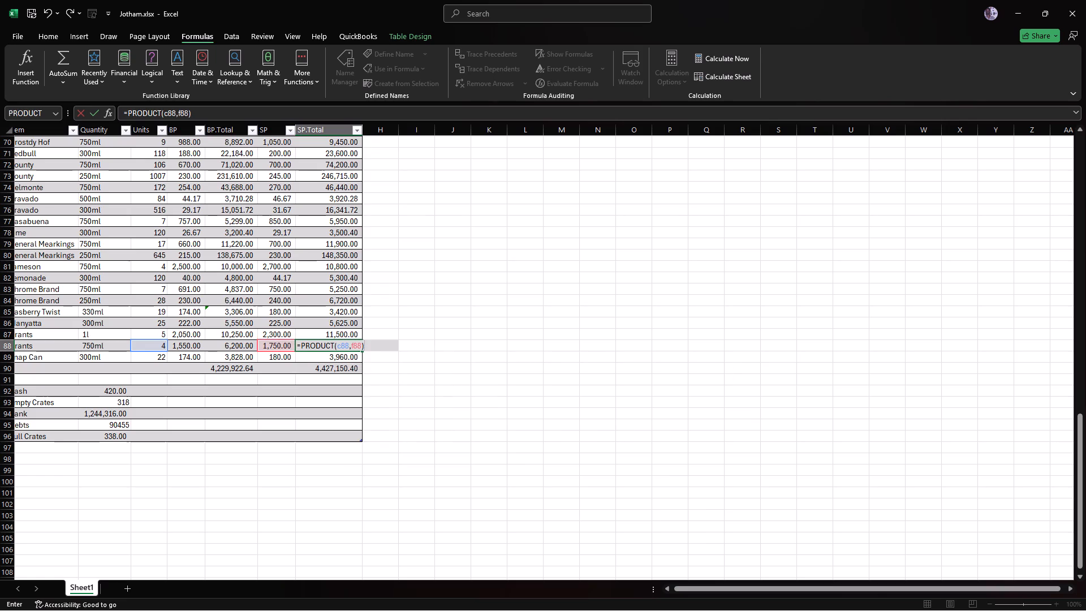
key("Return")
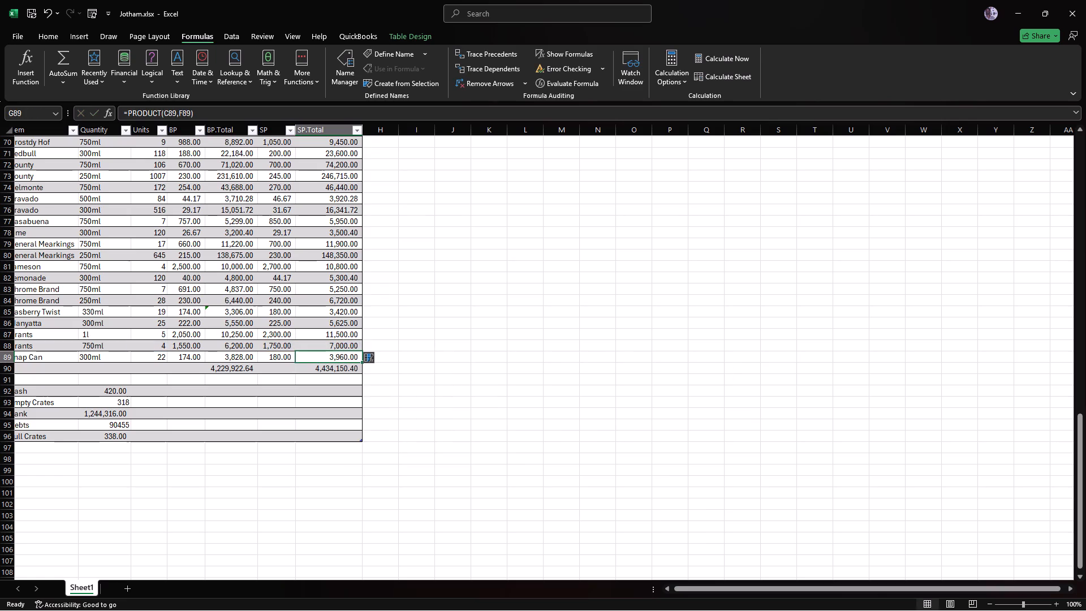
Save a copy of the workbook in the OneDrive Documents folder as Jotham Stock as at November 1.xlsx.
left_click(23, 40)
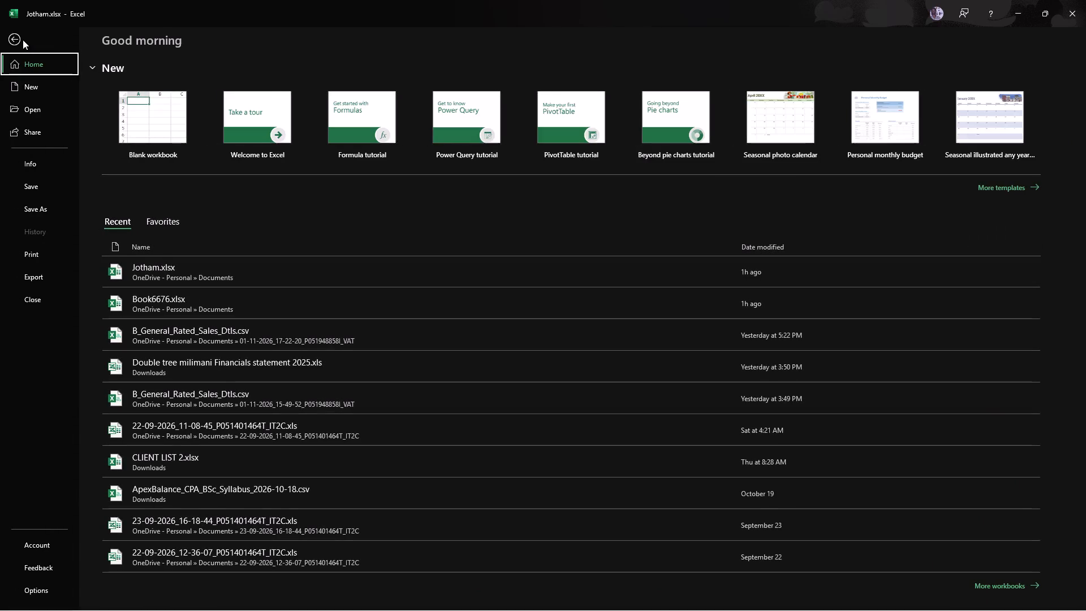
left_click(31, 210)
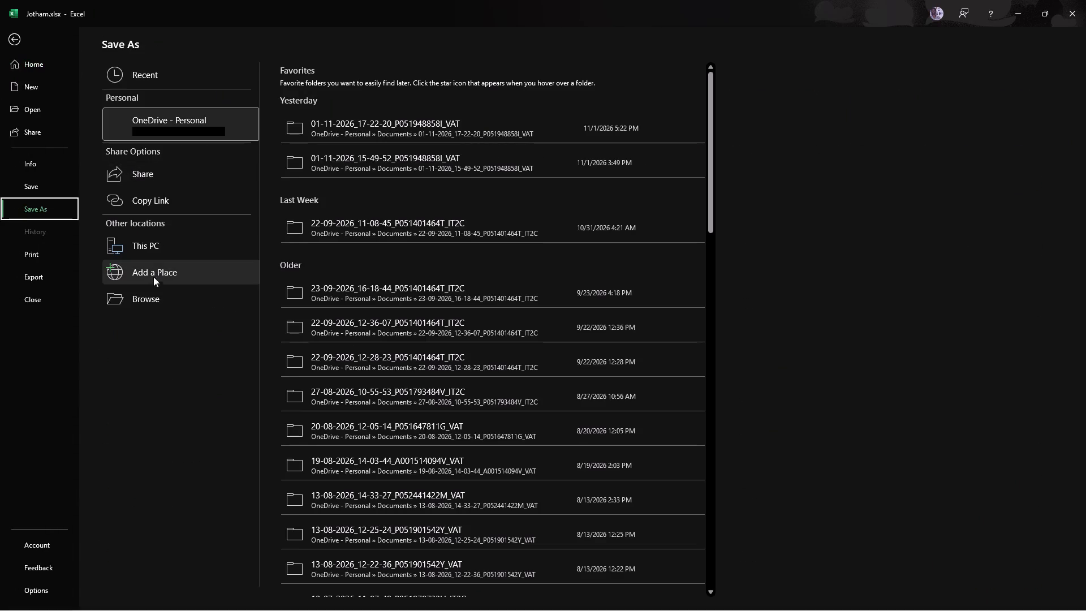
left_click(146, 295)
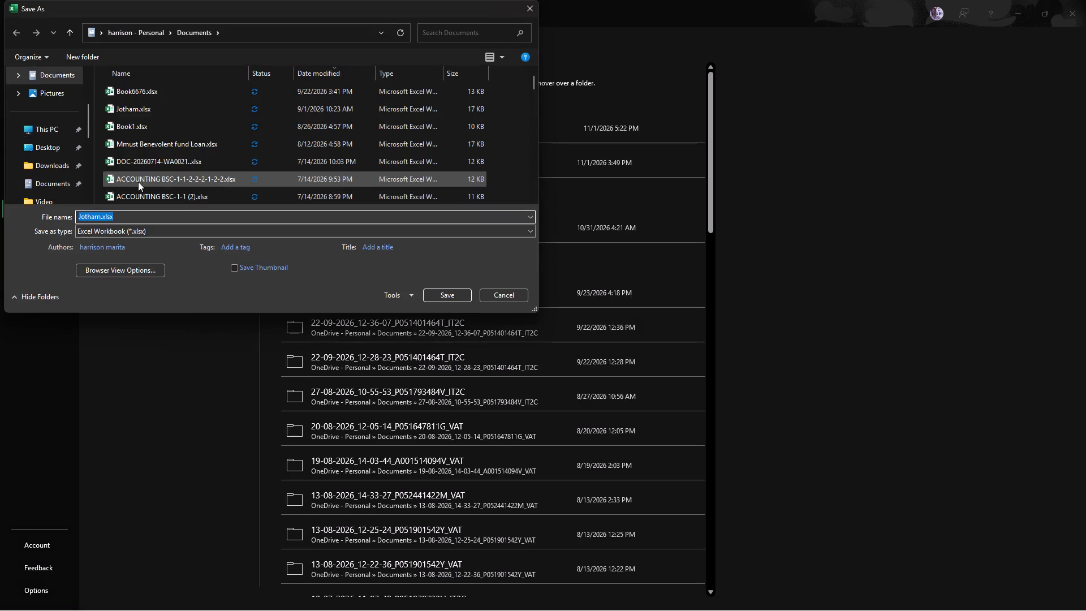
left_click(164, 228)
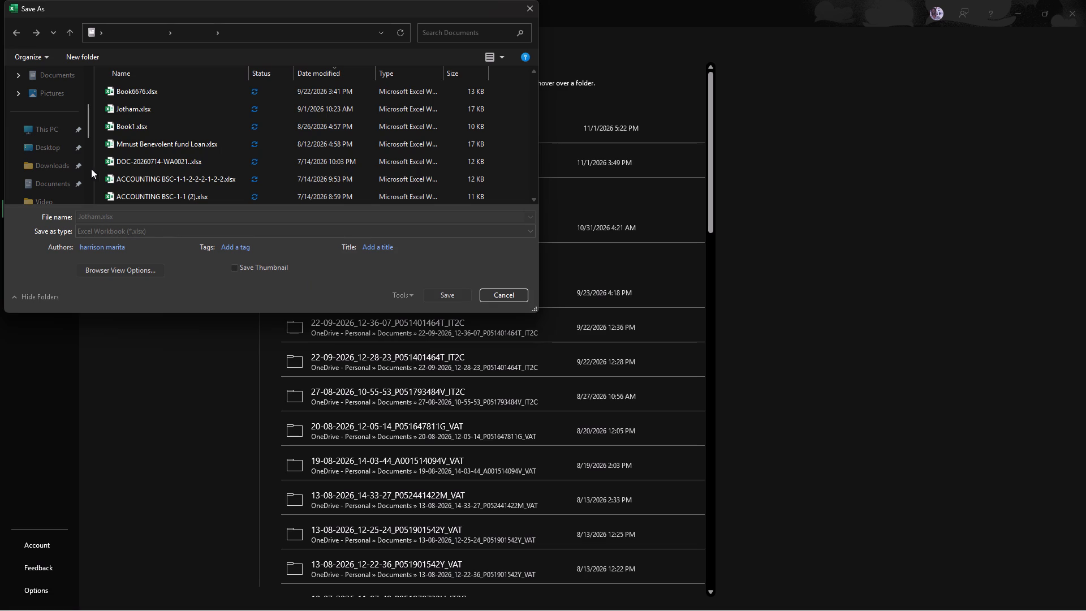
scroll(55, 150, "down", 1)
scroll(55, 150, "up", 1)
left_click(403, 136)
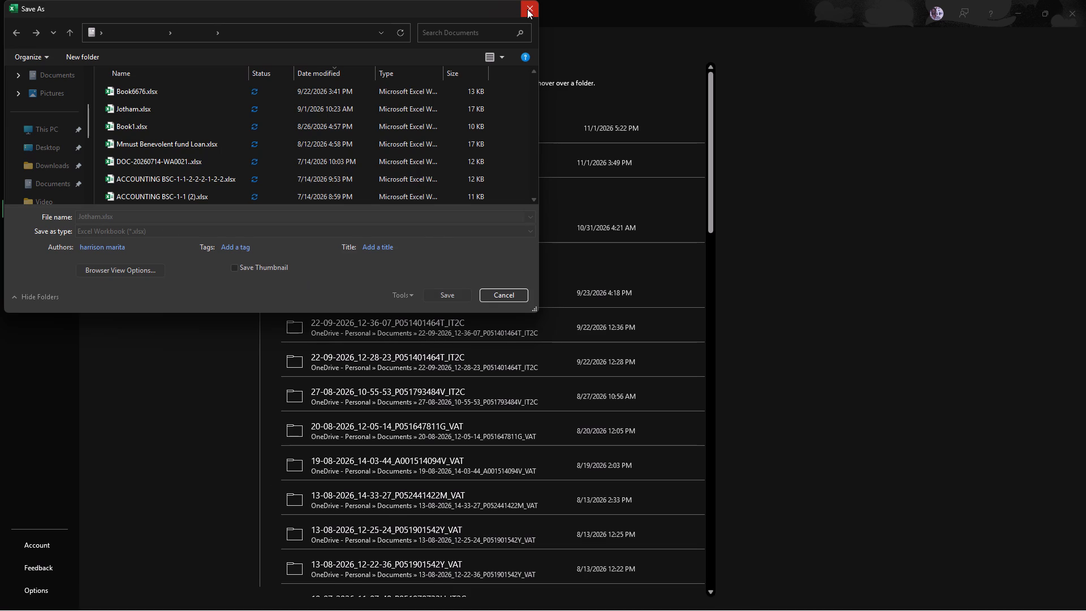
left_click(527, 9)
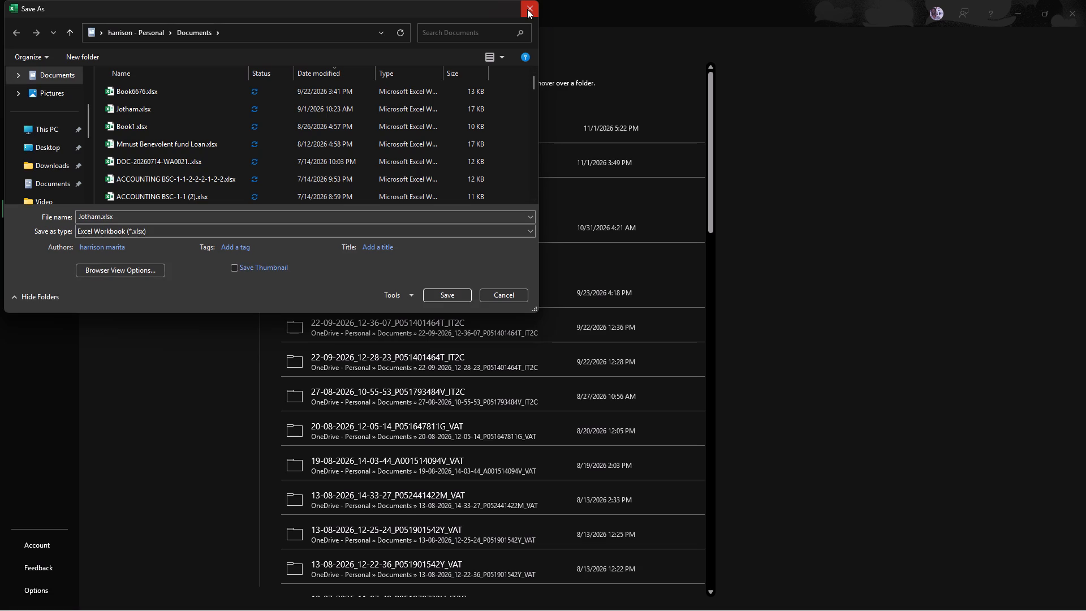
left_click(118, 213)
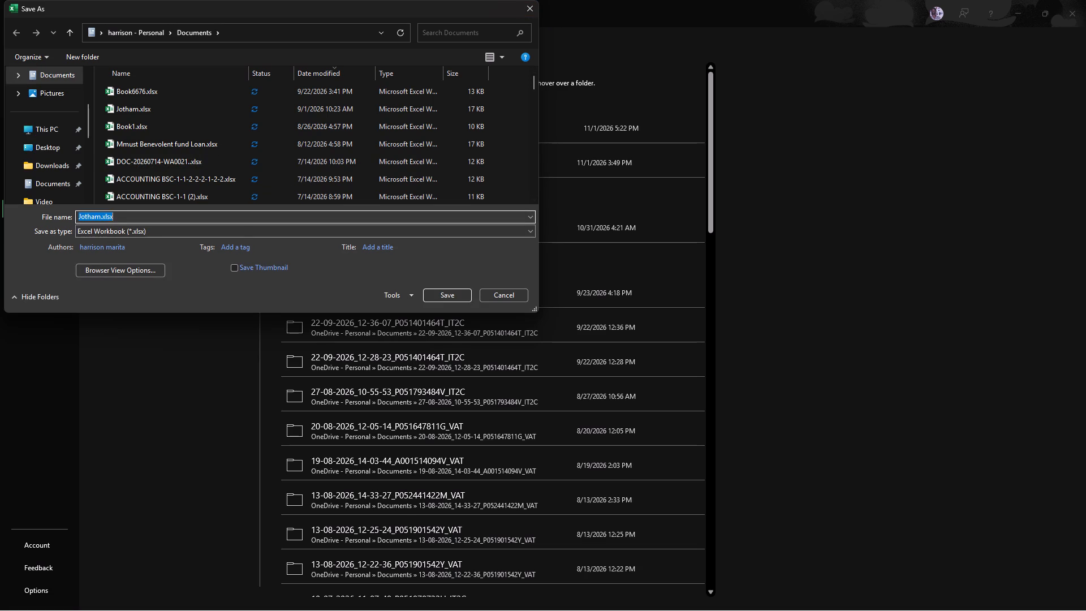
left_click(97, 214)
left_click(101, 214)
key("space")
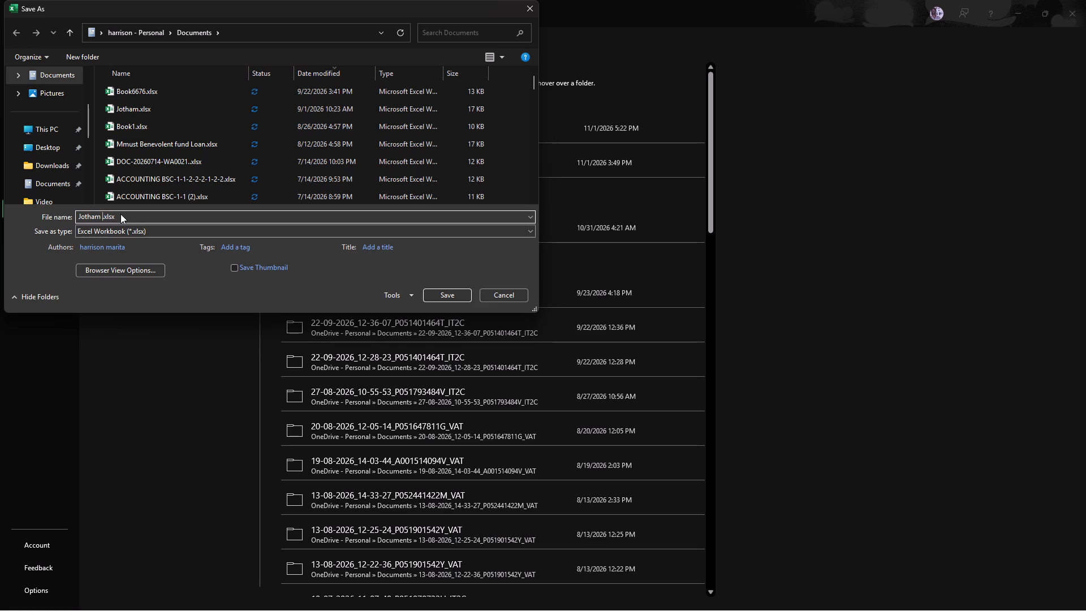
type("Sy")
key("BackSpace")
type("tock")
key("space")
type("as as")
key("BackSpace")
type("t")
key("space")
type("No")
type("vember")
key("space")
type("1")
left_click(433, 297)
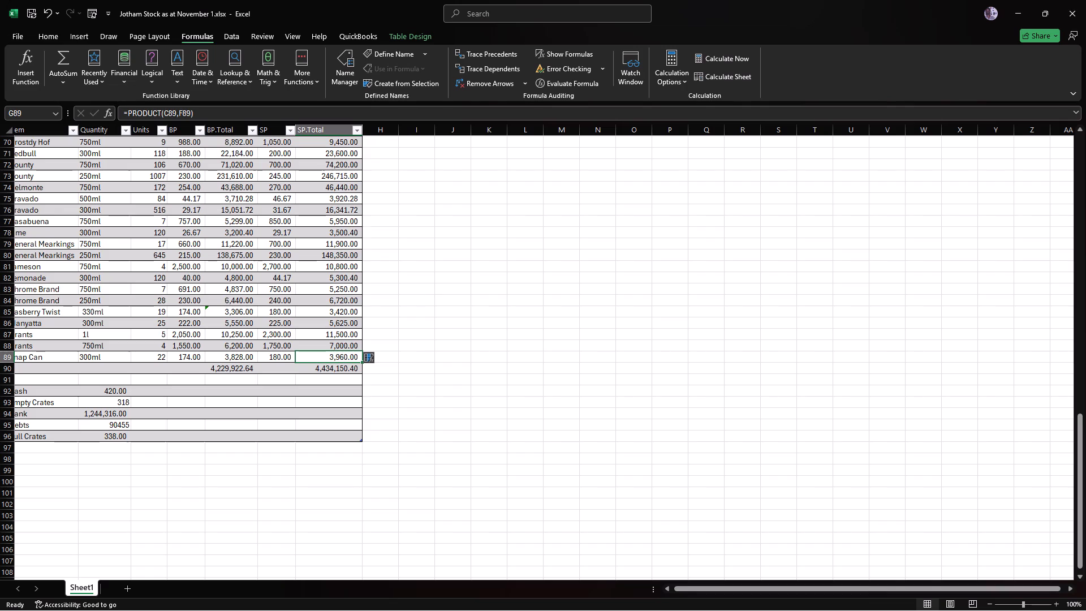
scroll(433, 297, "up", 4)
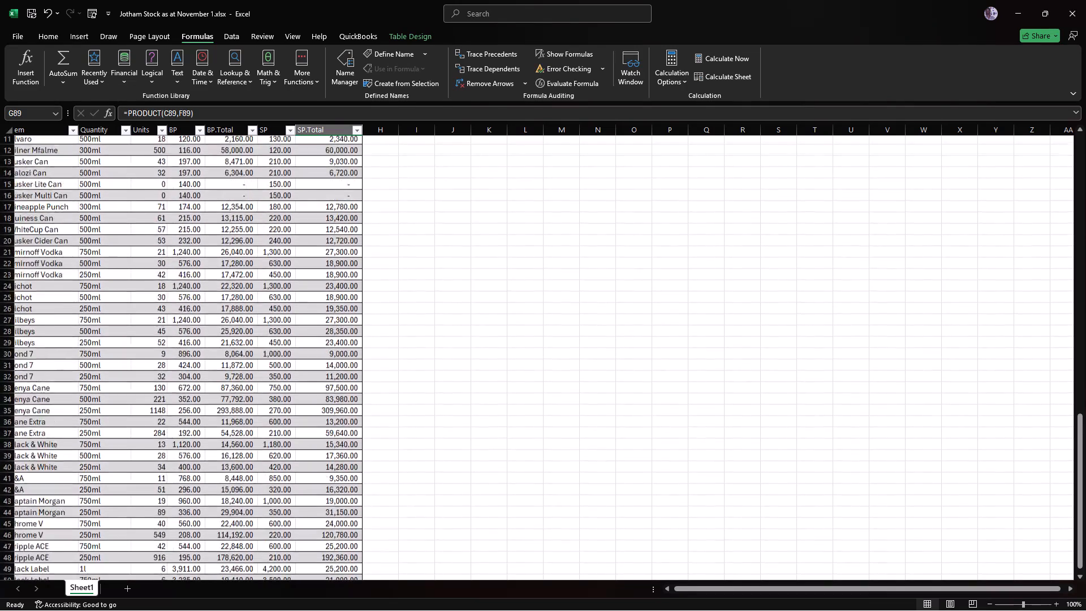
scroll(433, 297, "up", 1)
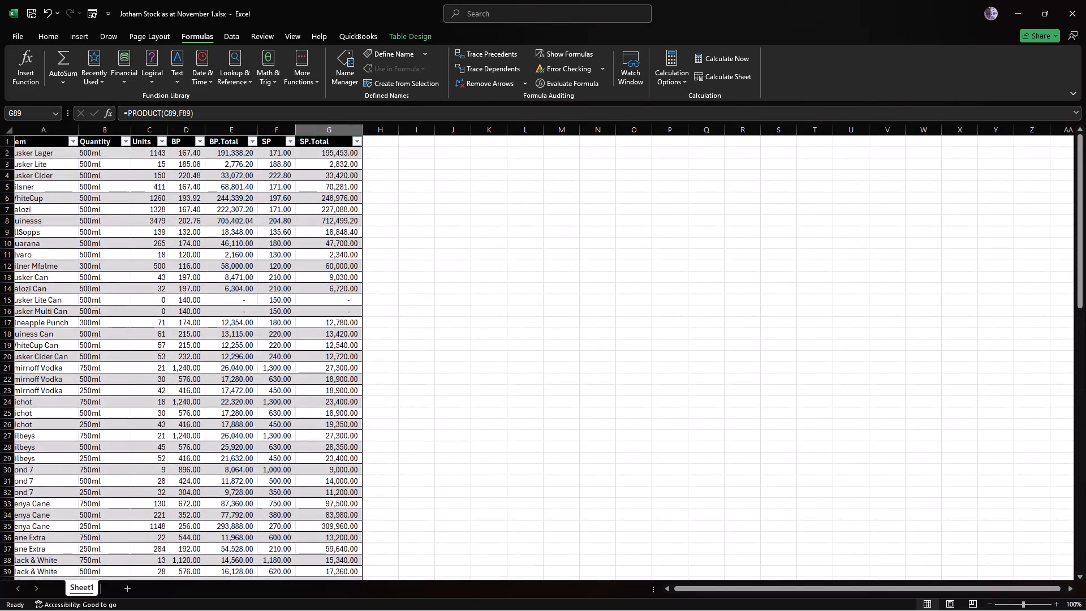
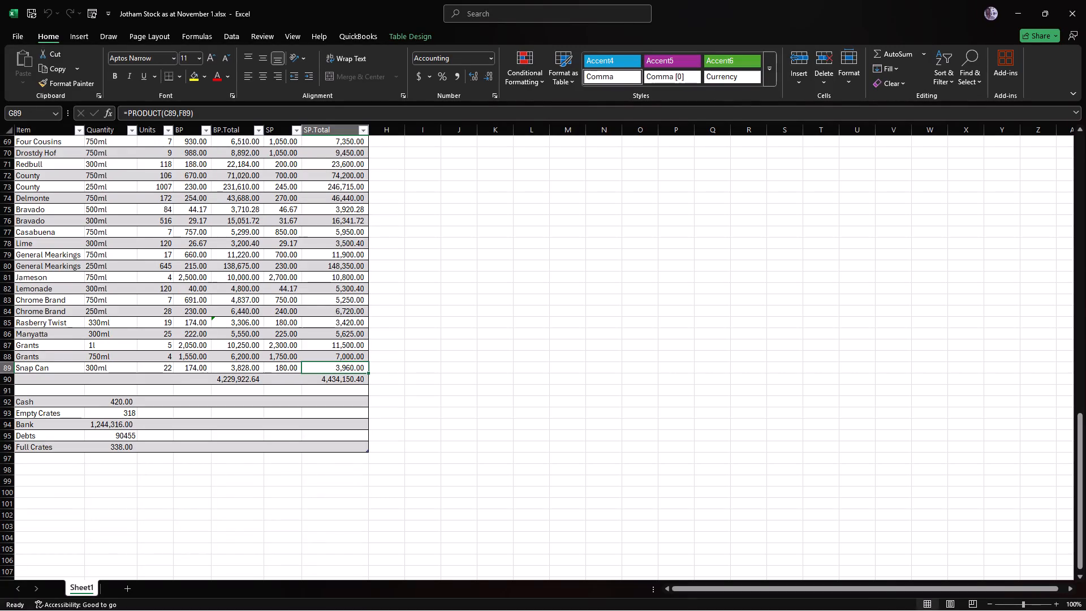
Close the saved Jotham Stock as at November 1.xlsx workbook.
left_click(1085, 0)
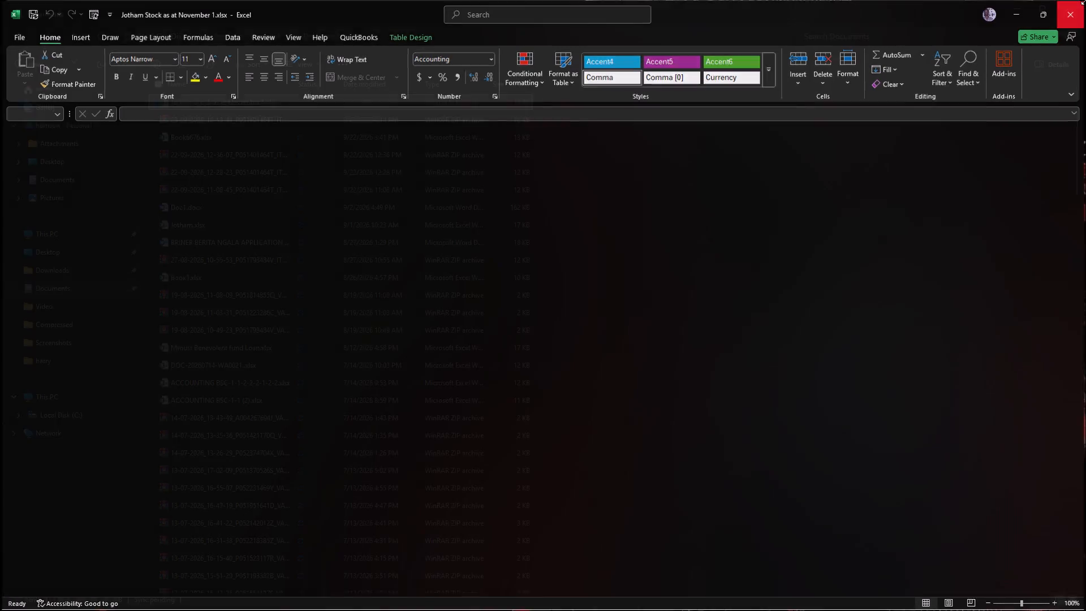
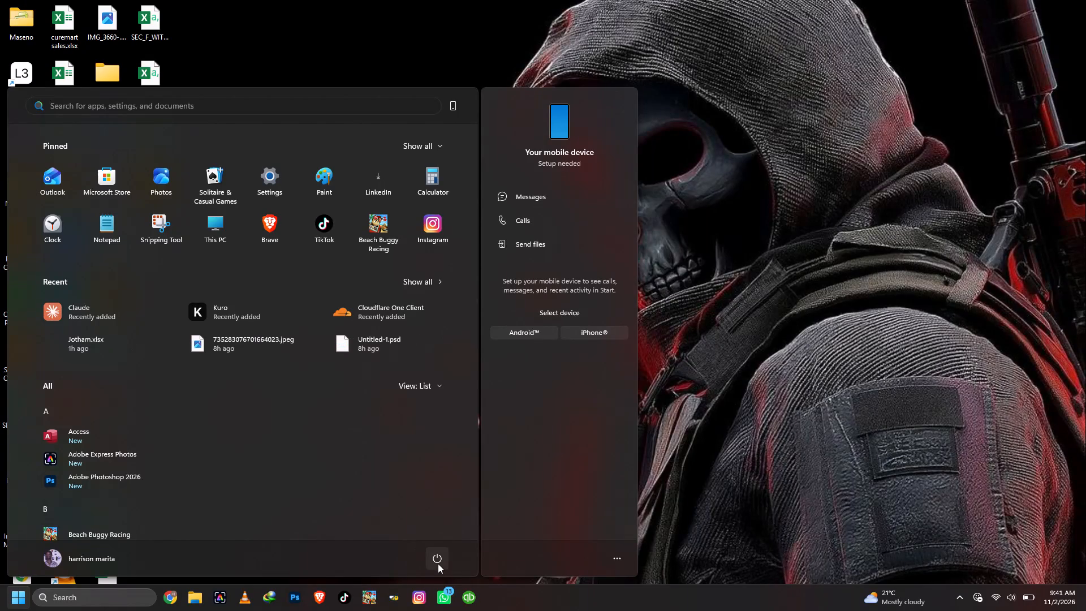
Bring up the computer's power options for shutting down Windows.
left_click(438, 563)
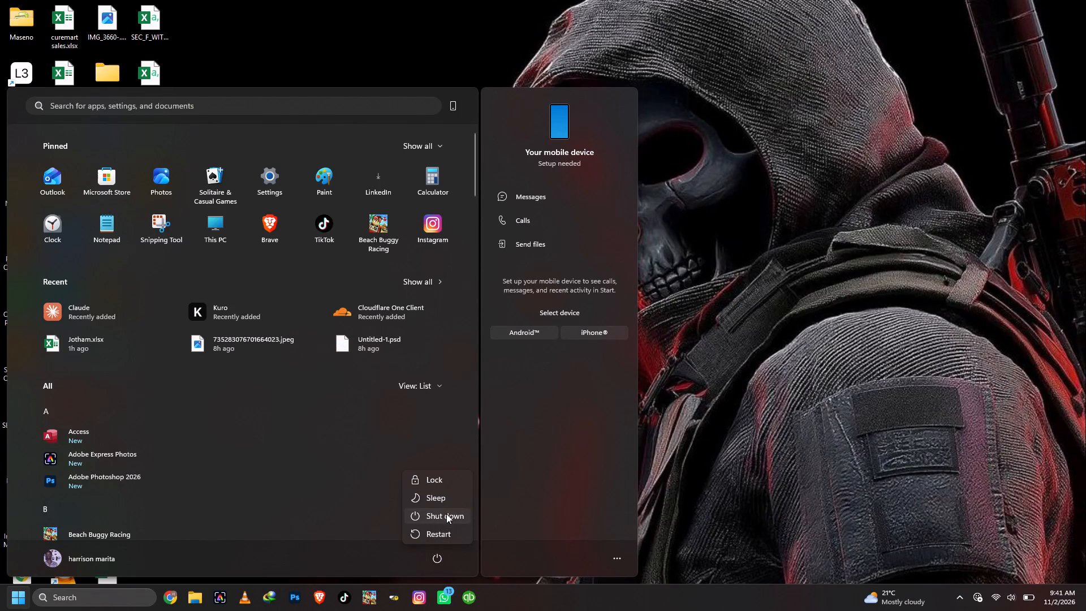